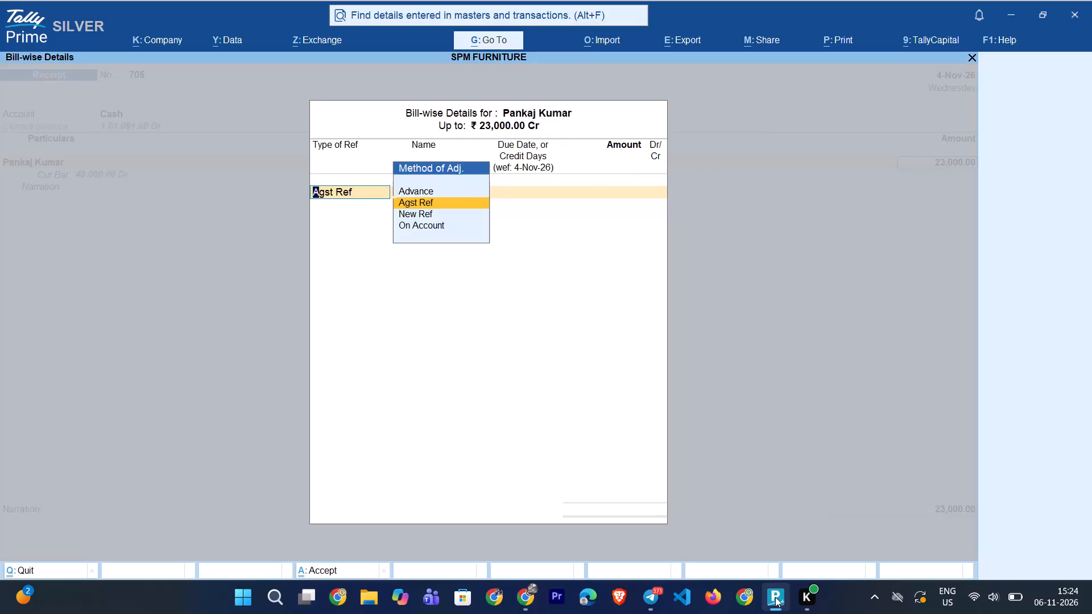
Allocate the 23,000 receipt against pending bill SPM/300/26-27, enter the narration B/325, and save the voucher.
{"action": "key", "text": "Return"}
{"action": "key", "text": "Return"}
{"action": "key", "text": "Return"}
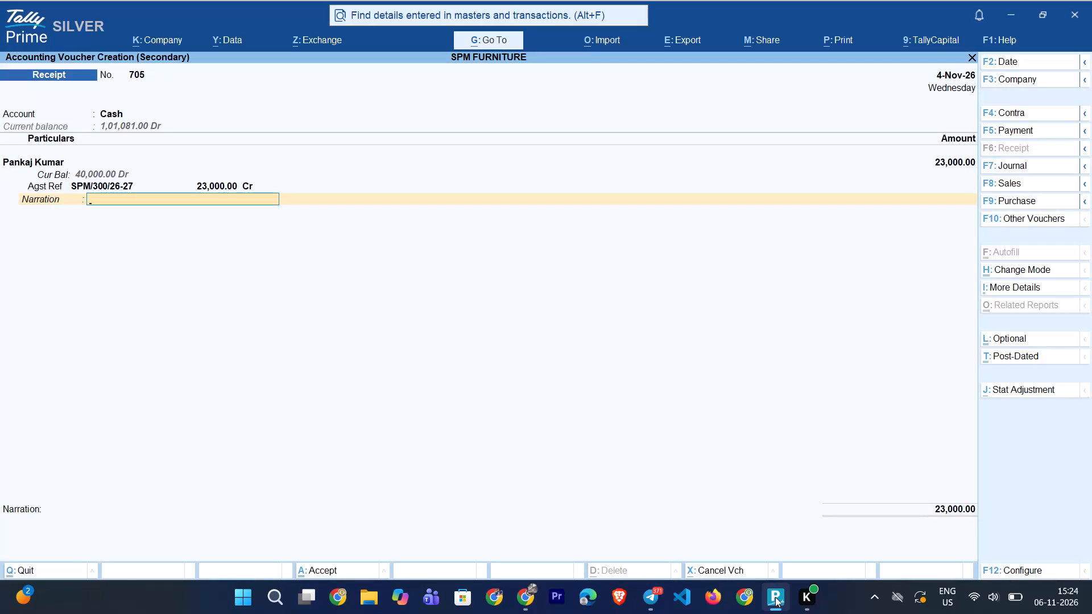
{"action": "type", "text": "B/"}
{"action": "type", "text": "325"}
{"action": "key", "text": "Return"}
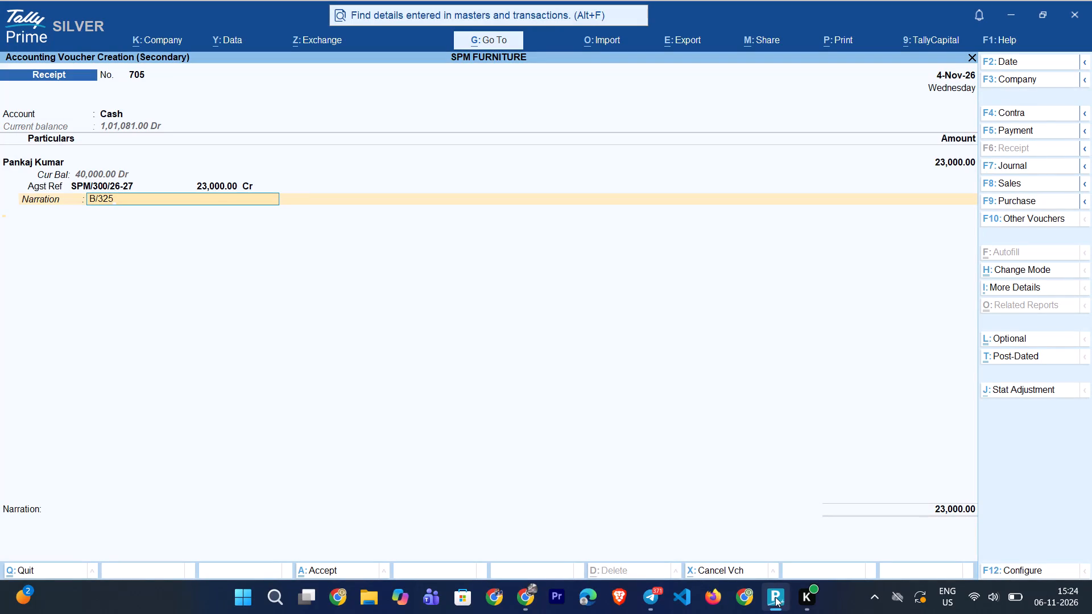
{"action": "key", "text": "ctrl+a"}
Review the 4-Nov-26 receipts and payments in the Cash ledger.
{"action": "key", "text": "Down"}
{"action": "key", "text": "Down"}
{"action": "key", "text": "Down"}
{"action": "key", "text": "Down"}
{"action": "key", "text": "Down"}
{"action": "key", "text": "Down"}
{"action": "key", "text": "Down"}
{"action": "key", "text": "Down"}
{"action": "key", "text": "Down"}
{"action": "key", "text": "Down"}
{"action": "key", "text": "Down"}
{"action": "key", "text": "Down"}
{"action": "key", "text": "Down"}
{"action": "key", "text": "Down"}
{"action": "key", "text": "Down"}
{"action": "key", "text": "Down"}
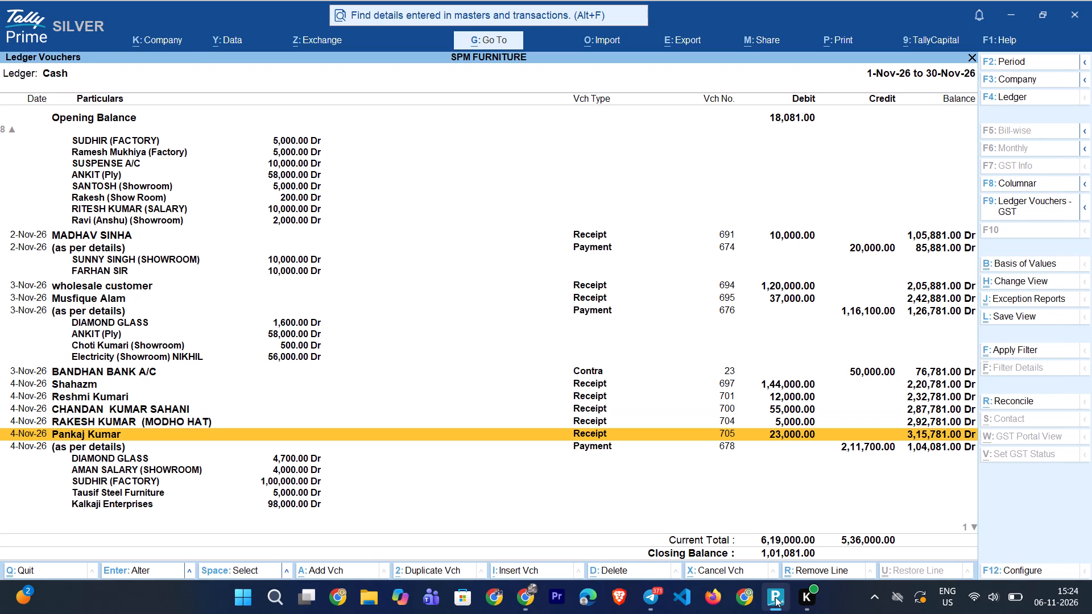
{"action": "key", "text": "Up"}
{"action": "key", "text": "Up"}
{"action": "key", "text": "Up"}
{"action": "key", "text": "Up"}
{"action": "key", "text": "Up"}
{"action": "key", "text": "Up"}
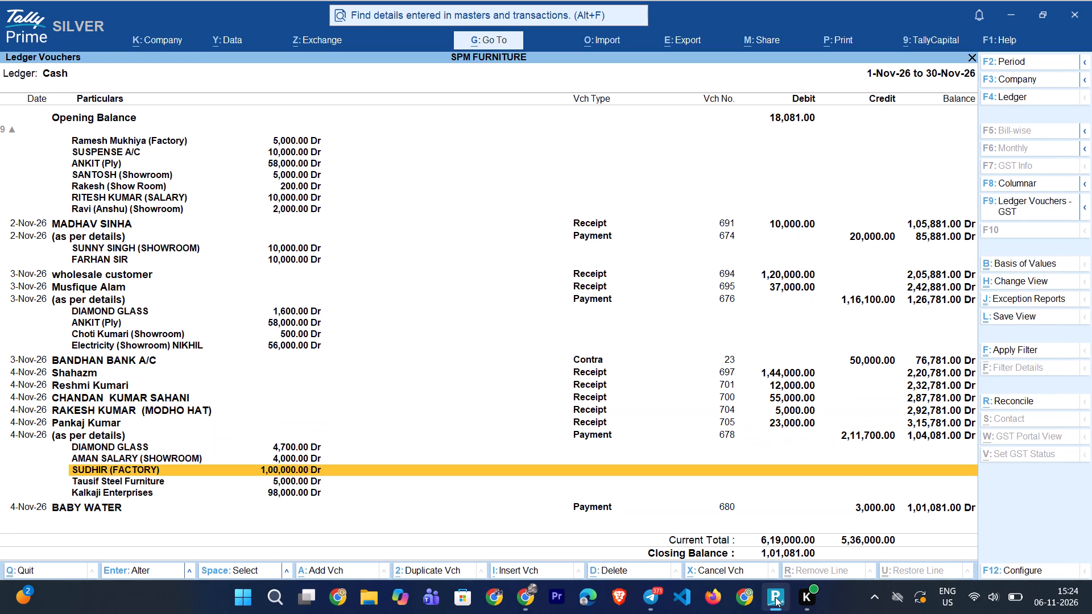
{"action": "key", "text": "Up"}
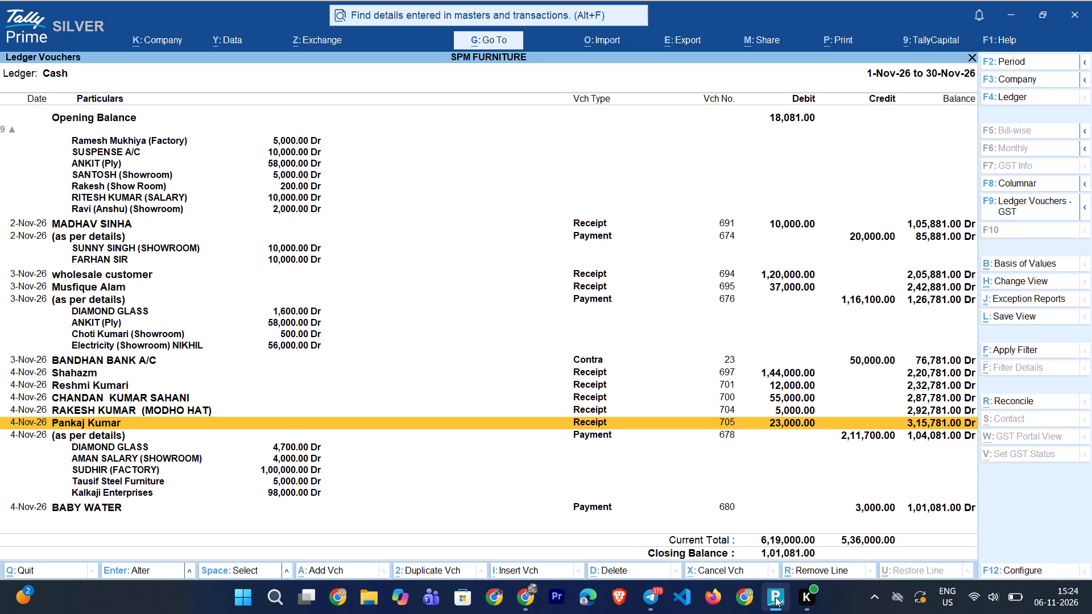
Start a 4-Nov-26 receipt voucher into the Cash account and choose the customer's ledger from the ABDUL RA matches.
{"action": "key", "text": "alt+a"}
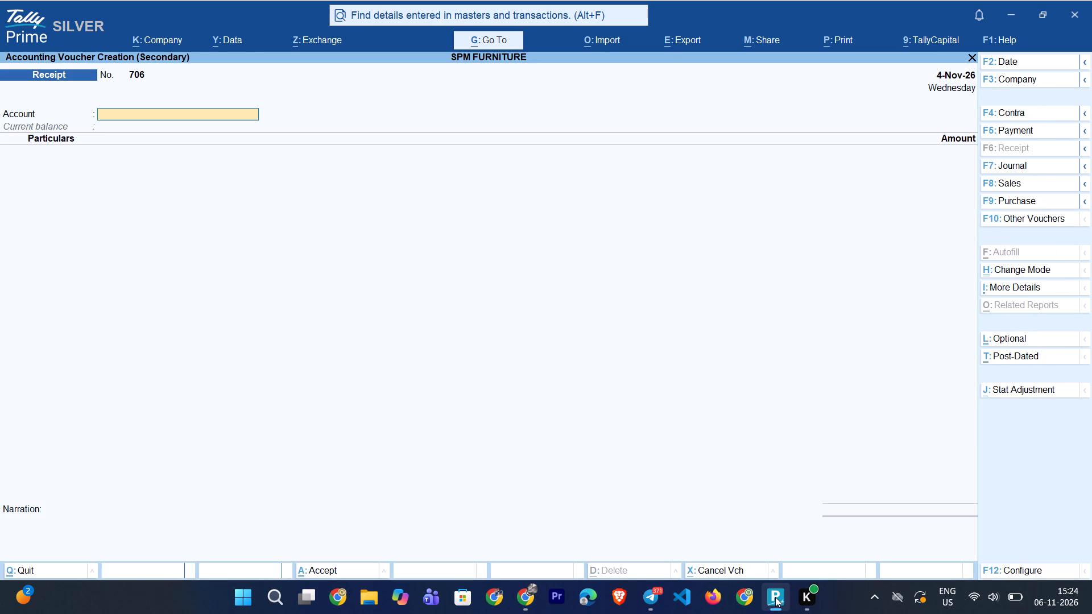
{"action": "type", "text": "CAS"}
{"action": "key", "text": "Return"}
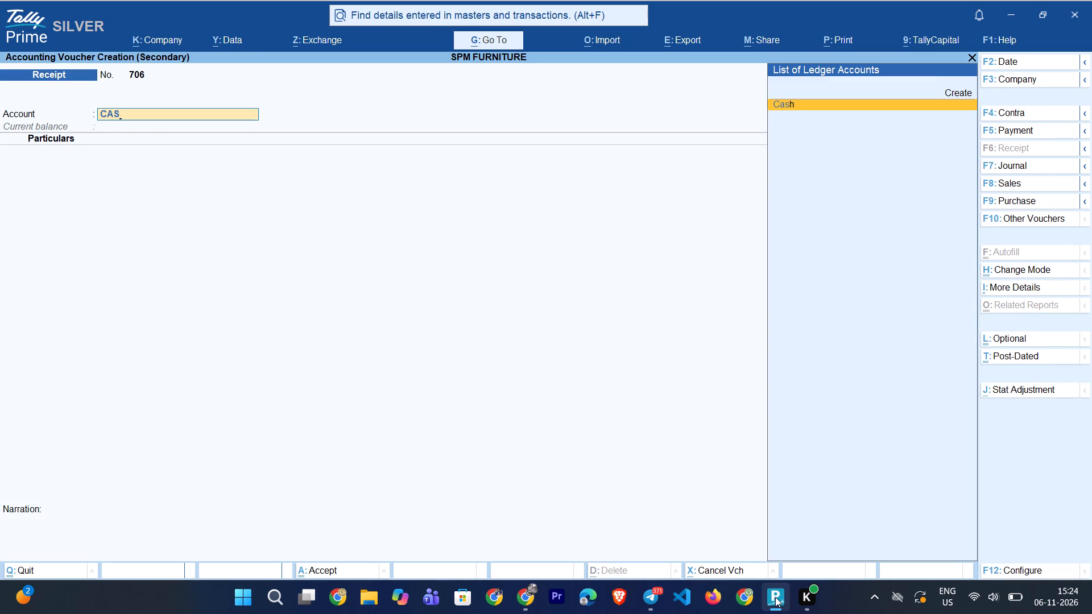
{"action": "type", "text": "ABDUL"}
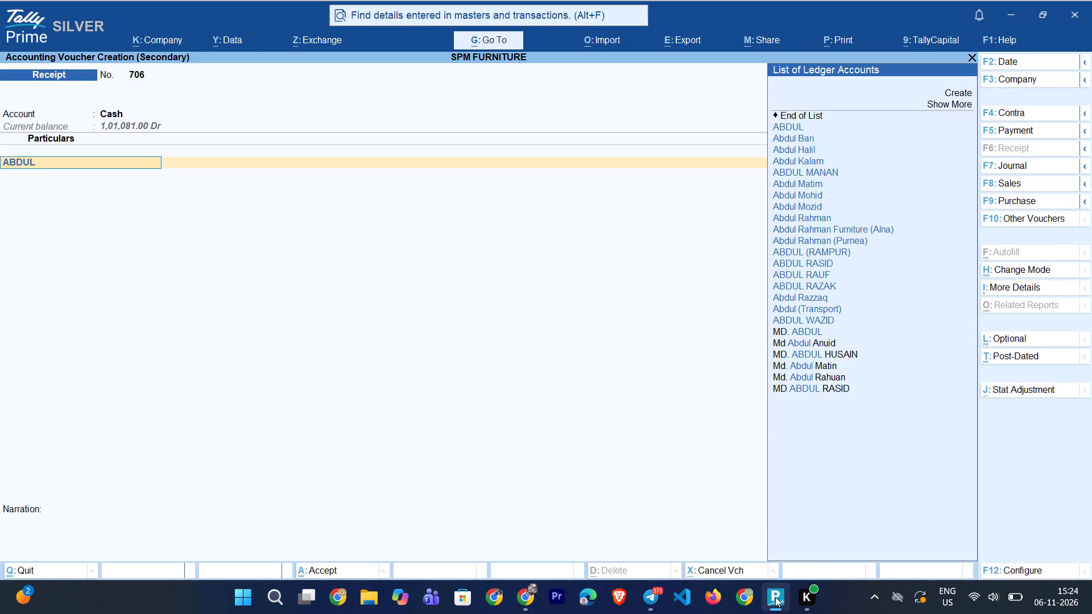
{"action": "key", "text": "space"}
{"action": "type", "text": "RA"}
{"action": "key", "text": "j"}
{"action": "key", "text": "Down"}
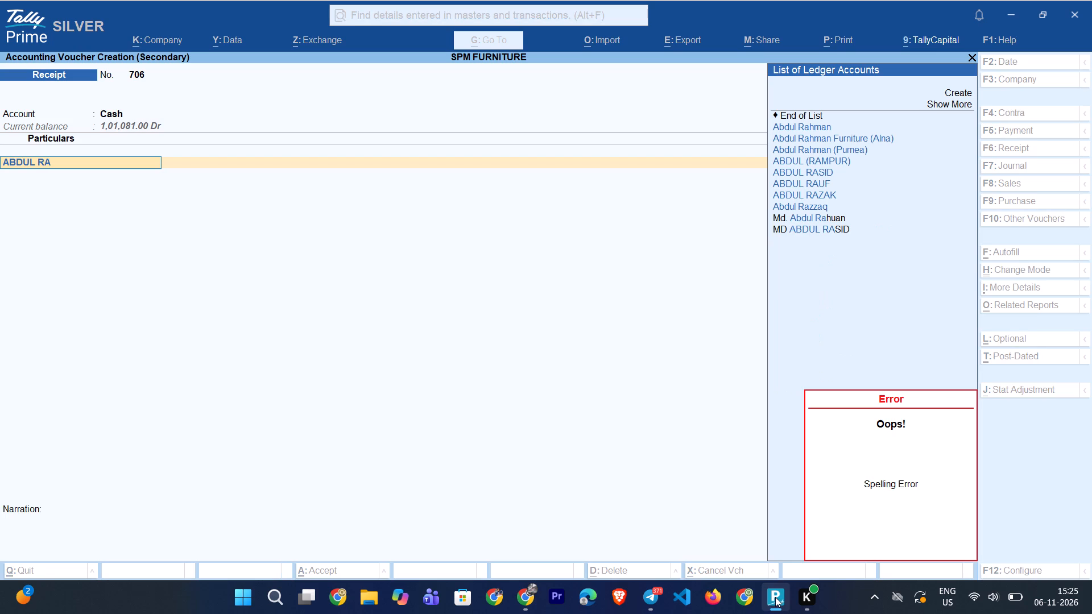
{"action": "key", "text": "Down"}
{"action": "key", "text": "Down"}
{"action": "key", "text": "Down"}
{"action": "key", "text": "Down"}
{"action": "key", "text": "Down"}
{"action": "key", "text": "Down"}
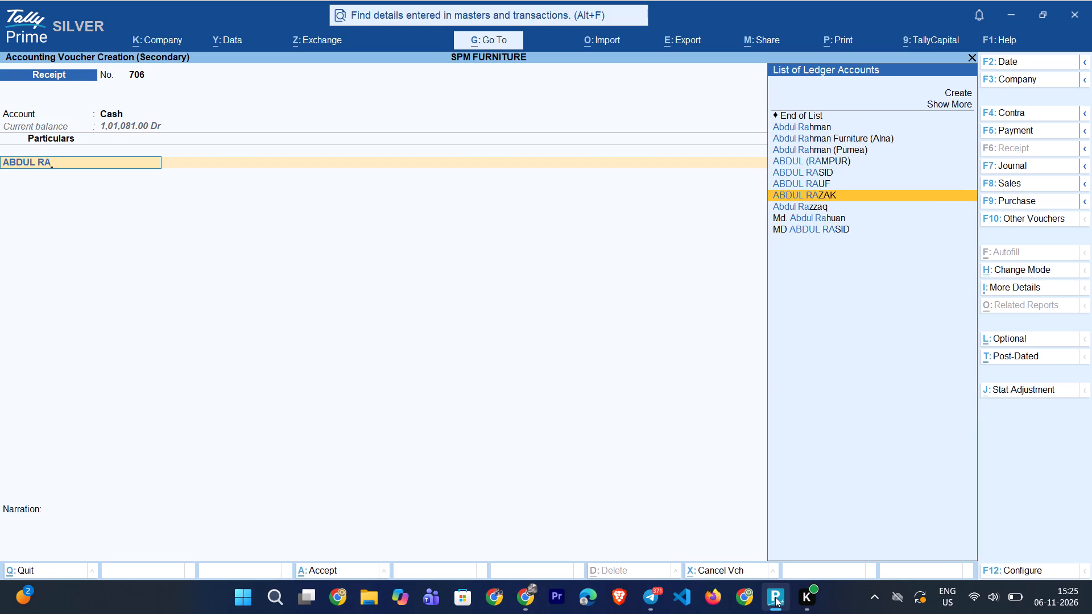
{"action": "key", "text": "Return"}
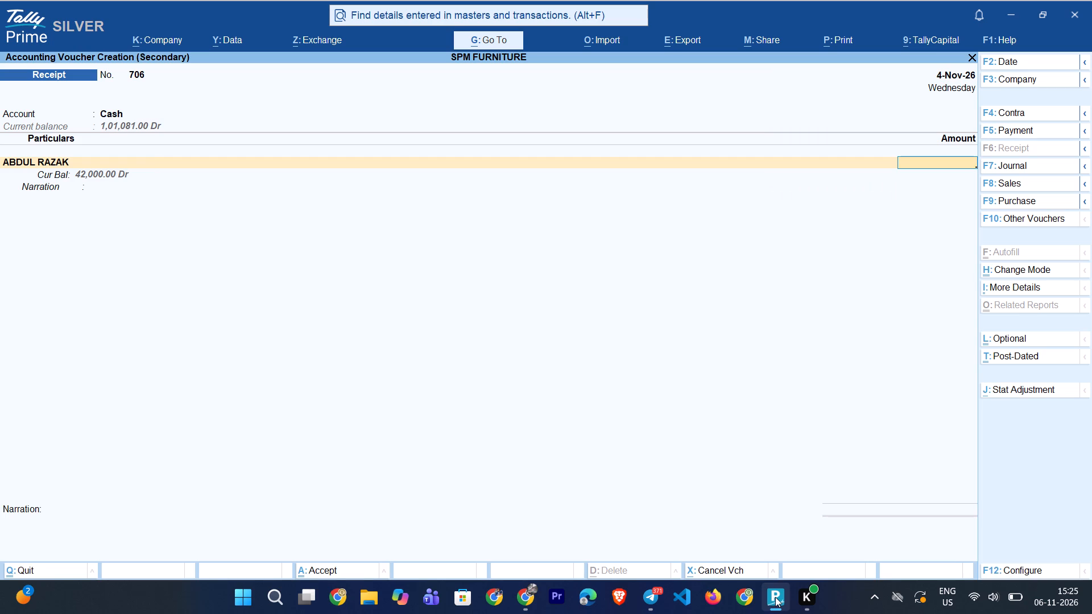
Complete the receipt with amount 42,000 against bill SPM/316/26-27 and narration B/326, and save it.
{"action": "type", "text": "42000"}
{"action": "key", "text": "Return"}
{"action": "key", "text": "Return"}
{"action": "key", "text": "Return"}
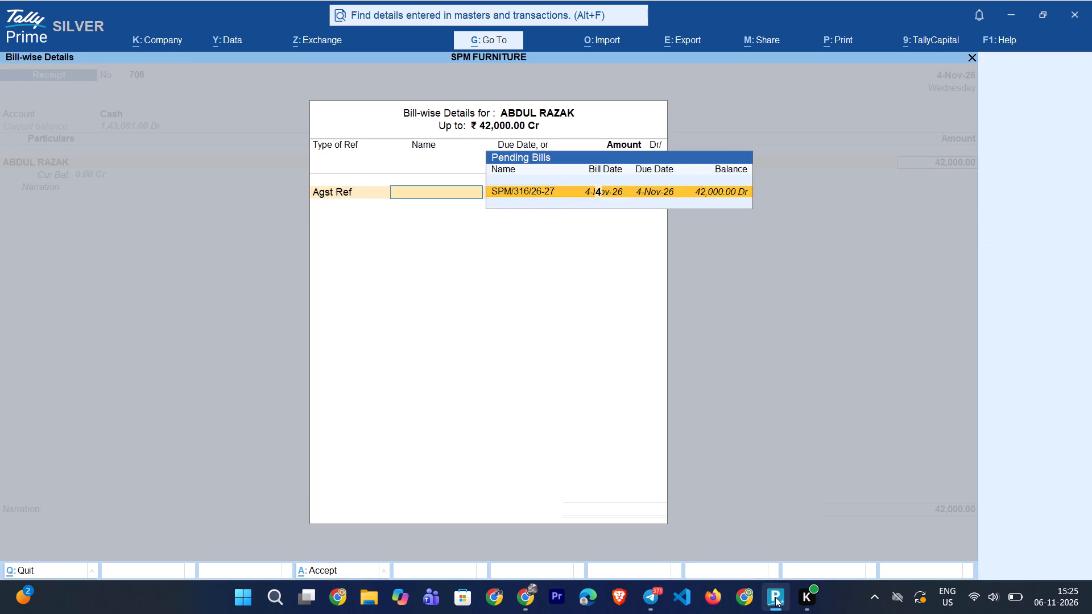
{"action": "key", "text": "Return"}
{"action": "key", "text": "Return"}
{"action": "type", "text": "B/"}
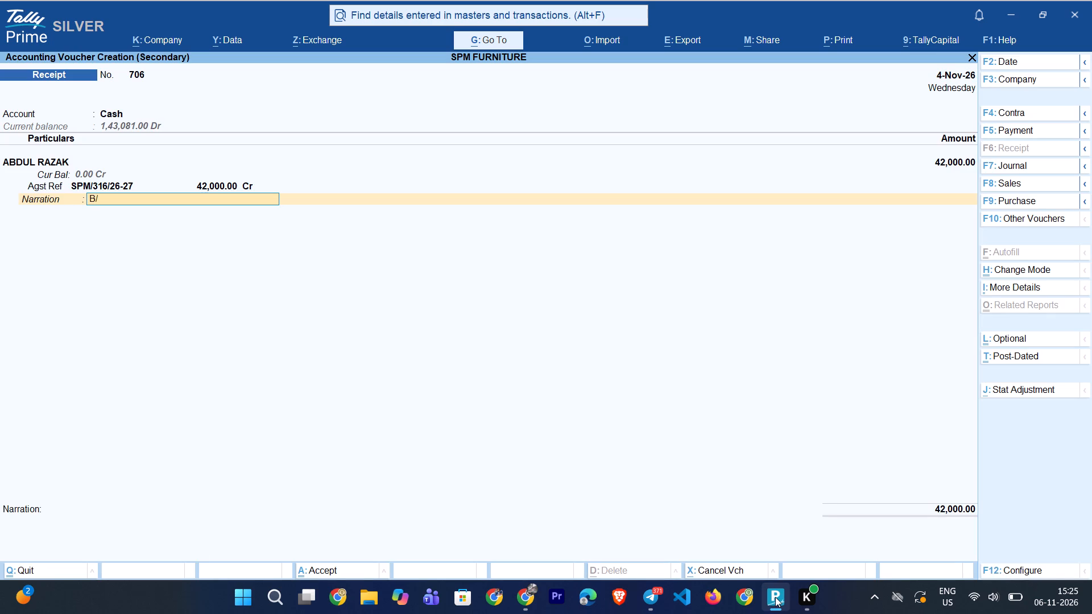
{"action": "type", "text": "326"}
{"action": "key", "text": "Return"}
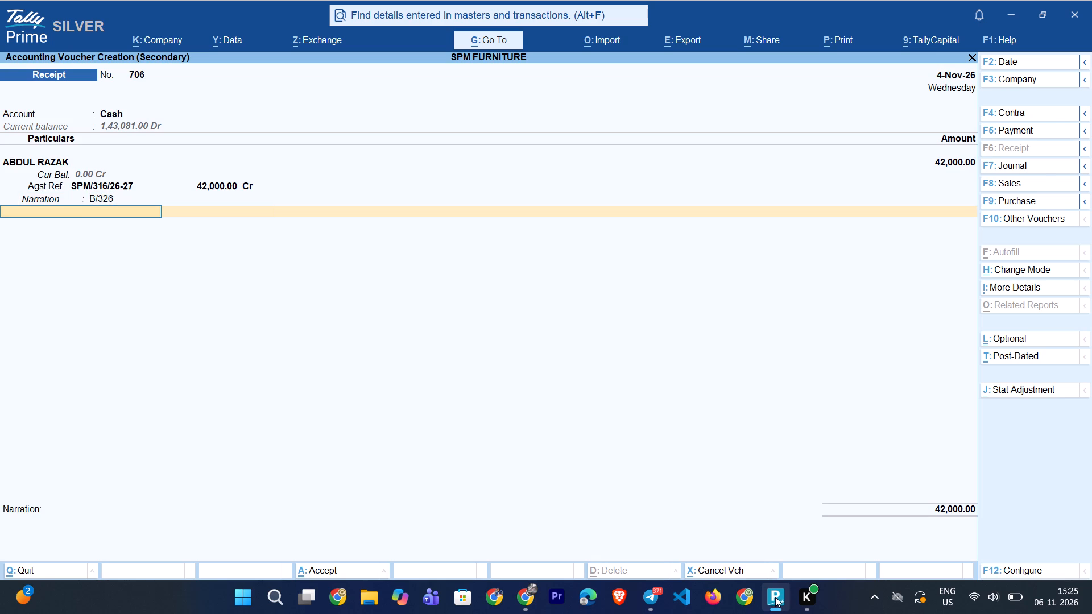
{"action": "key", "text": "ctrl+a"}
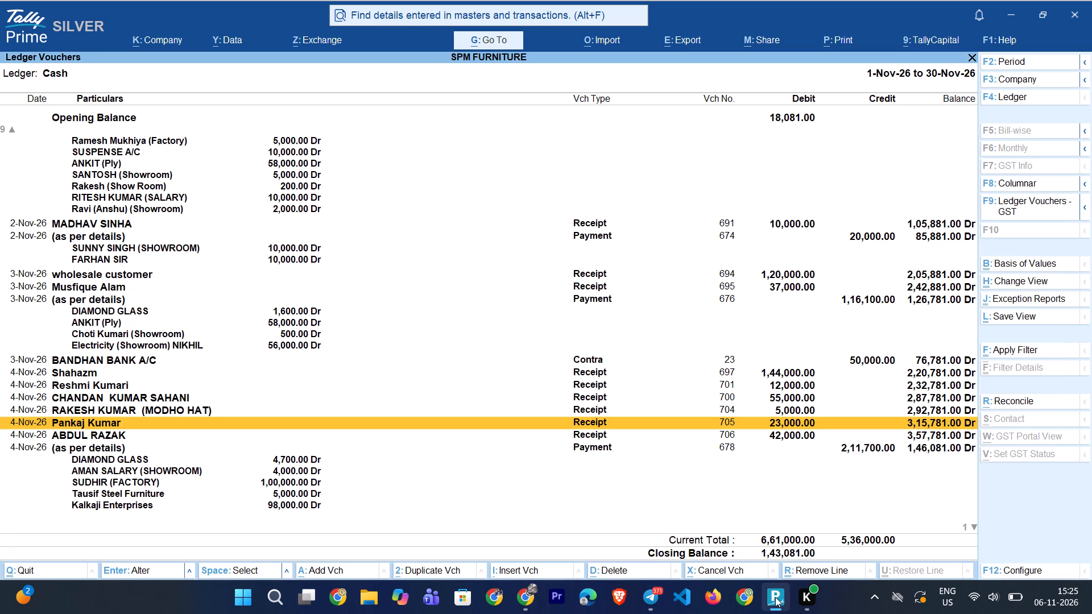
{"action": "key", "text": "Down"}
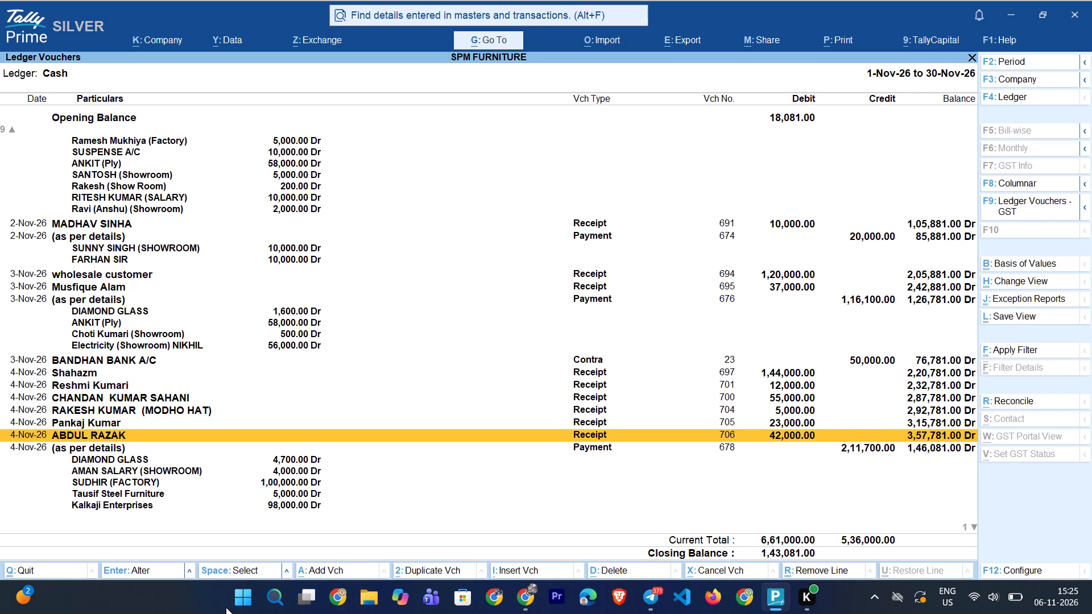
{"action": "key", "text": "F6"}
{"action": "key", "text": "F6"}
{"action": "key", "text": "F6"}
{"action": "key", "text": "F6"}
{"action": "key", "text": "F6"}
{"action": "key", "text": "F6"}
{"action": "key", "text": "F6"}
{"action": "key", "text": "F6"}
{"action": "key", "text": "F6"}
Examine the 4-Nov-26 receipts and the detailed lines of payment 678 in the Cash ledger.
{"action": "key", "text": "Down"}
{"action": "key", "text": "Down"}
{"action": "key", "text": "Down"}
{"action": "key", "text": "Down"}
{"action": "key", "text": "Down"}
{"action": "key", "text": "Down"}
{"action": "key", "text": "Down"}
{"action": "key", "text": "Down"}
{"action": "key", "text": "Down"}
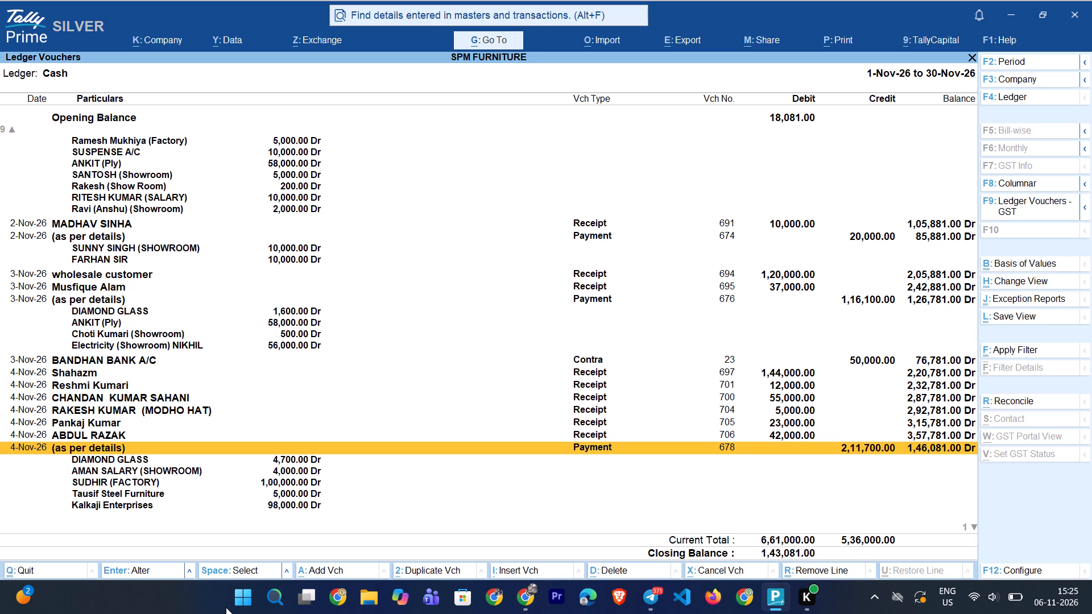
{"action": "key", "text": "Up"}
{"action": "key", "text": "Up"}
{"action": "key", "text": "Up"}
{"action": "key", "text": "Up"}
{"action": "key", "text": "Up"}
{"action": "key", "text": "Up"}
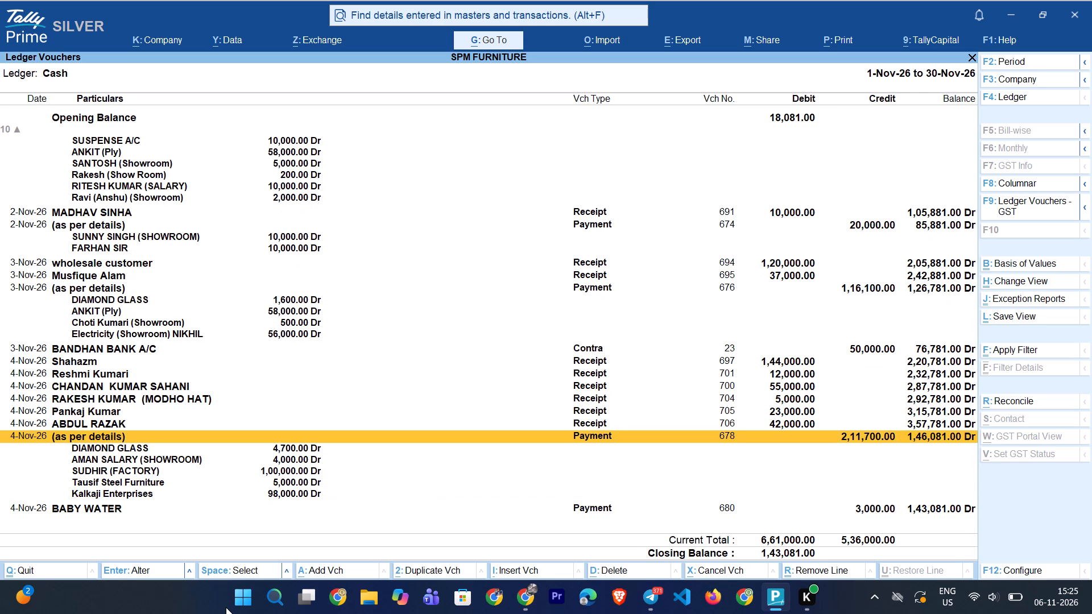
{"action": "key", "text": "Down"}
{"action": "key", "text": "Down"}
{"action": "key", "text": "Down"}
{"action": "key", "text": "Down"}
{"action": "key", "text": "Down"}
{"action": "key", "text": "Down"}
{"action": "key", "text": "Down"}
{"action": "key", "text": "Down"}
{"action": "key", "text": "Up"}
{"action": "key", "text": "Up"}
{"action": "key", "text": "Up"}
{"action": "key", "text": "Up"}
{"action": "key", "text": "Up"}
{"action": "key", "text": "Up"}
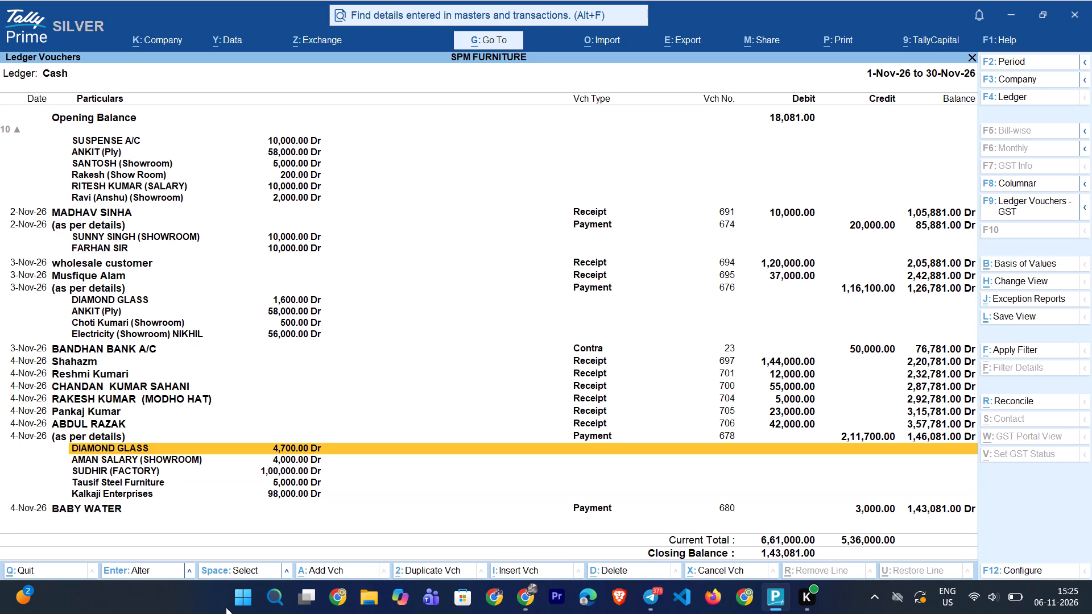
{"action": "key", "text": "Up"}
{"action": "key", "text": "Up"}
{"action": "key", "text": "Up"}
{"action": "key", "text": "Up"}
{"action": "key", "text": "Up"}
{"action": "key", "text": "Up"}
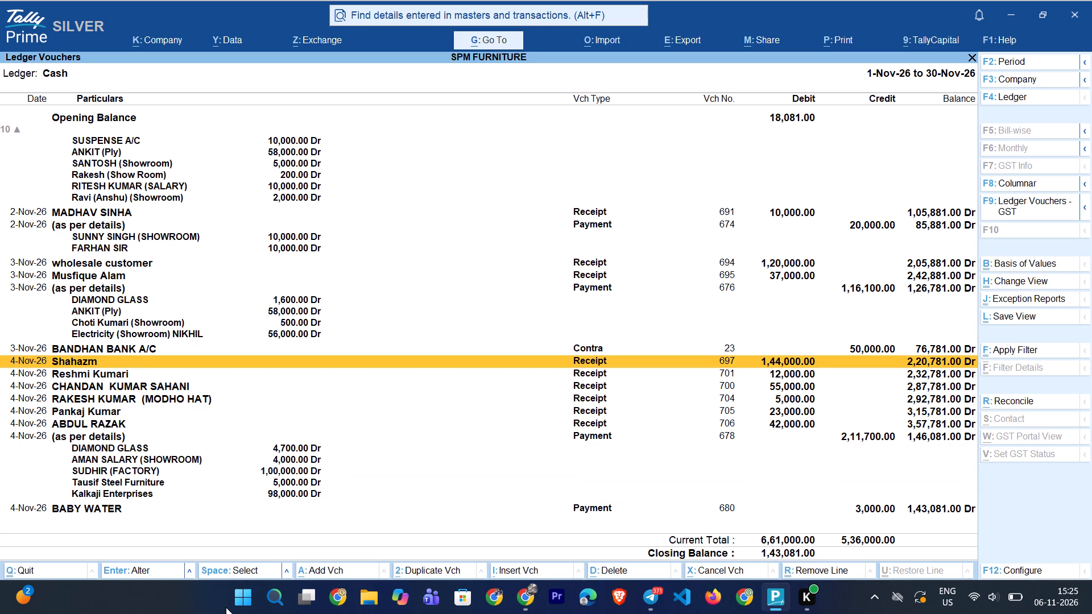
{"action": "key", "text": "Up"}
{"action": "key", "text": "Down"}
{"action": "key", "text": "Down"}
{"action": "key", "text": "Down"}
{"action": "key", "text": "Down"}
{"action": "key", "text": "Down"}
{"action": "key", "text": "Down"}
{"action": "key", "text": "Down"}
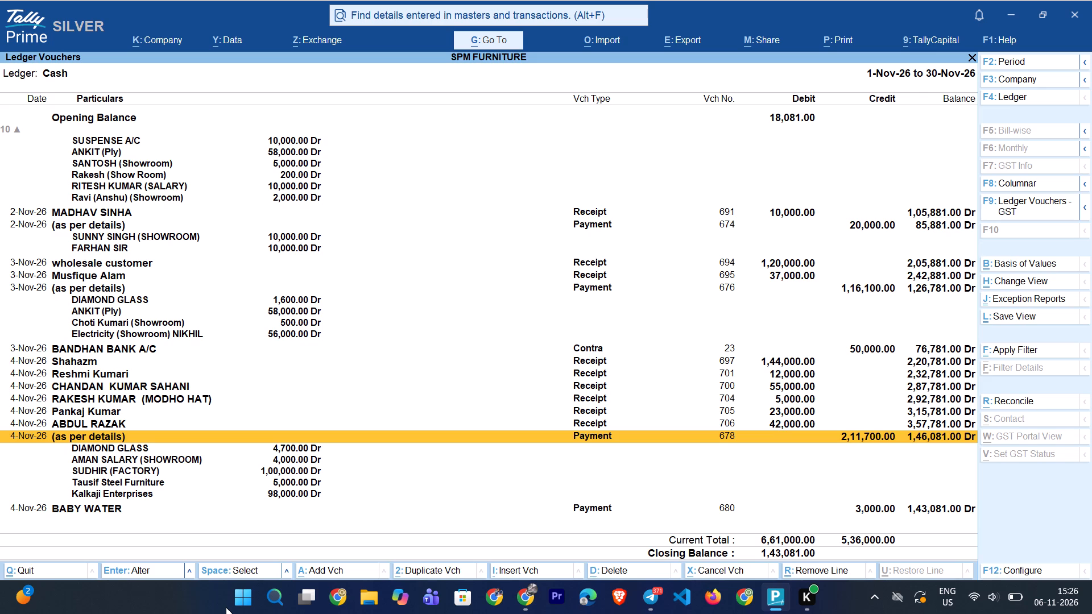
{"action": "key", "text": "Down"}
{"action": "key", "text": "Down"}
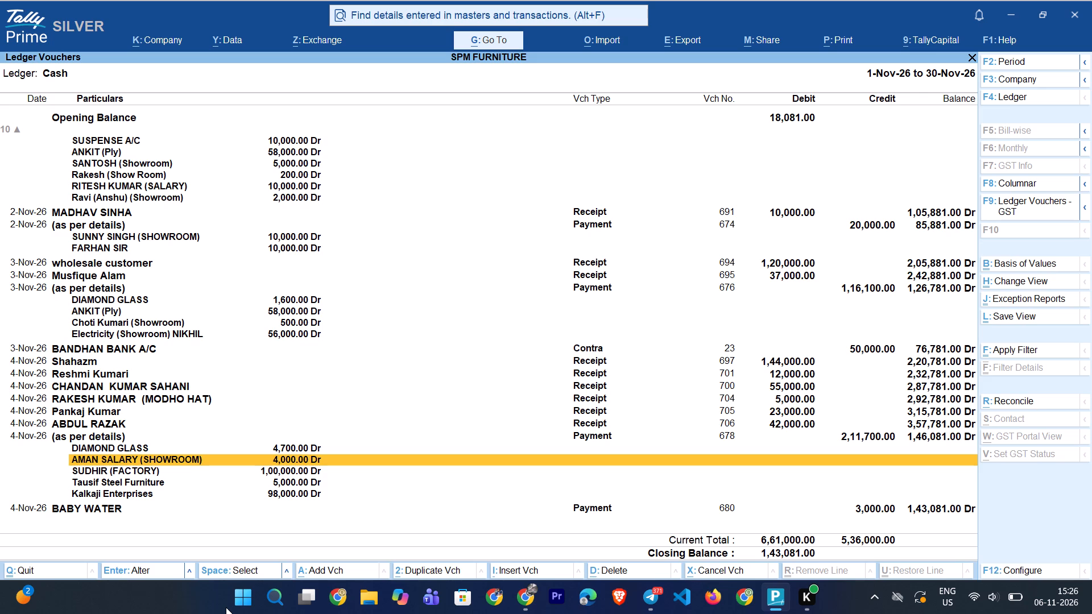
Set the date of the BABY WATER payment voucher 680 to 6-Nov-26 and save it.
{"action": "key", "text": "Down"}
{"action": "key", "text": "Down"}
{"action": "key", "text": "Down"}
{"action": "key", "text": "Down"}
{"action": "key", "text": "Down"}
{"action": "key", "text": "Down"}
{"action": "key", "text": "Down"}
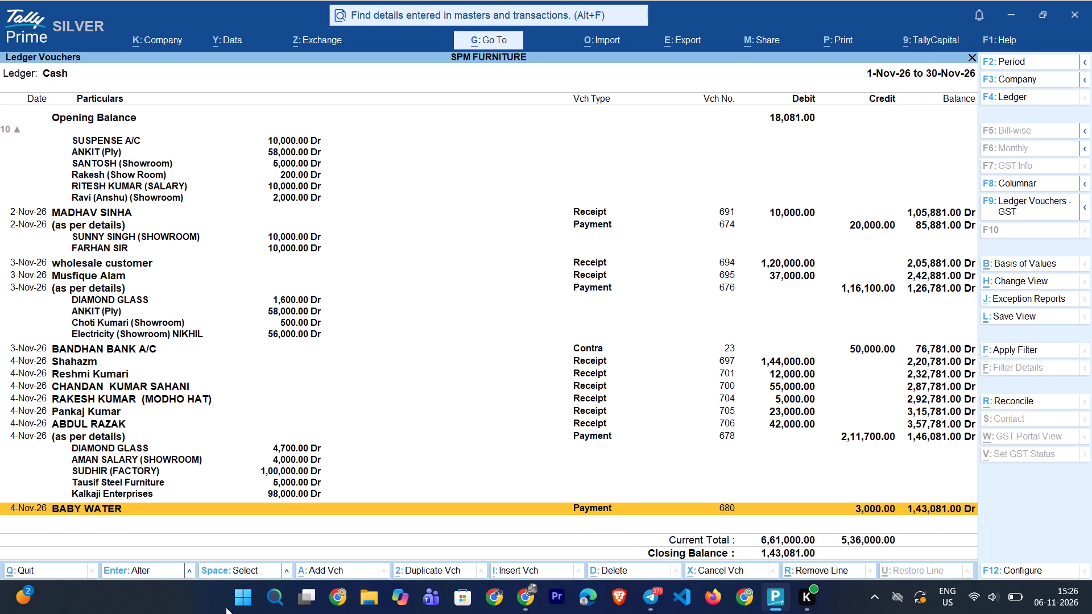
{"action": "key", "text": "Return"}
{"action": "key", "text": "6"}
{"action": "key", "text": "Return"}
{"action": "key", "text": "ctrl+a"}
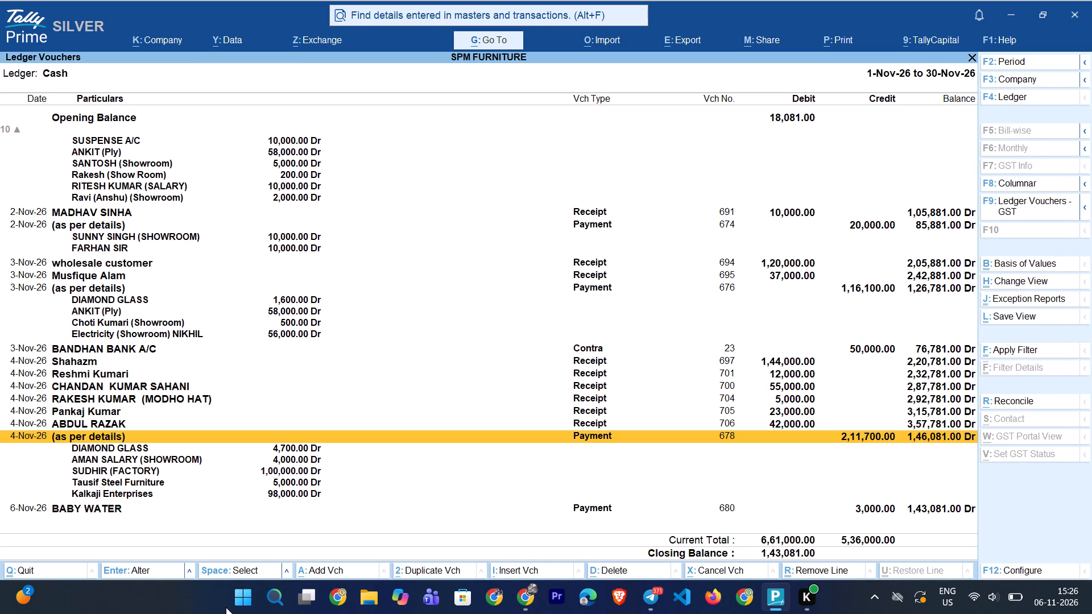
Start a receipt voucher dated 5-Nov-26 into the Cash account and choose the customer ledger matching AZIZUL.
{"action": "key", "text": "Up"}
{"action": "key", "text": "alt+a"}
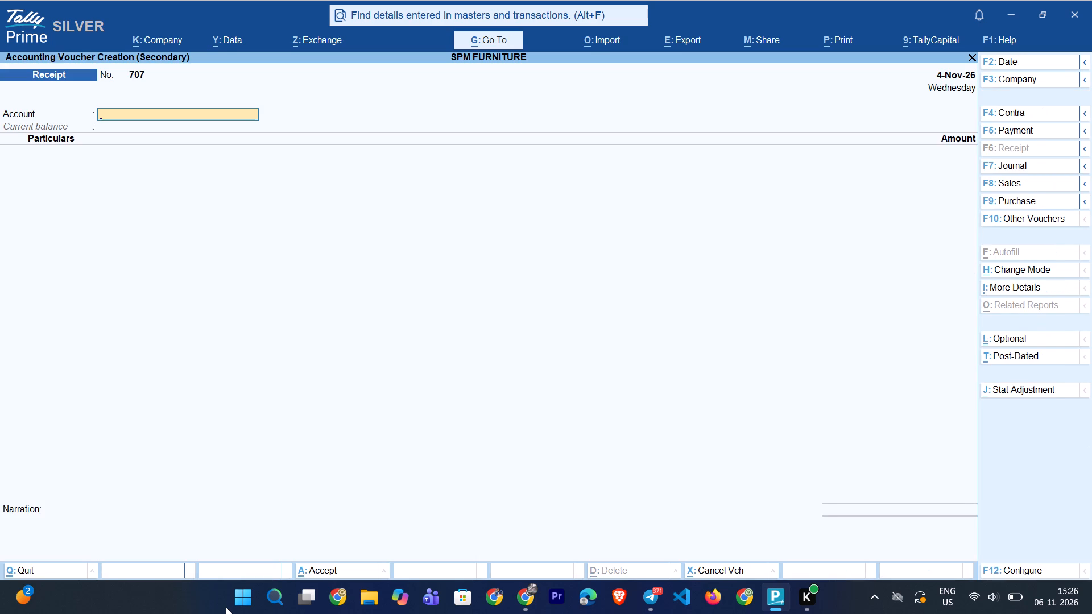
{"action": "key", "text": "F2"}
{"action": "key", "text": "Return"}
{"action": "type", "text": "CAS"}
{"action": "key", "text": "Return"}
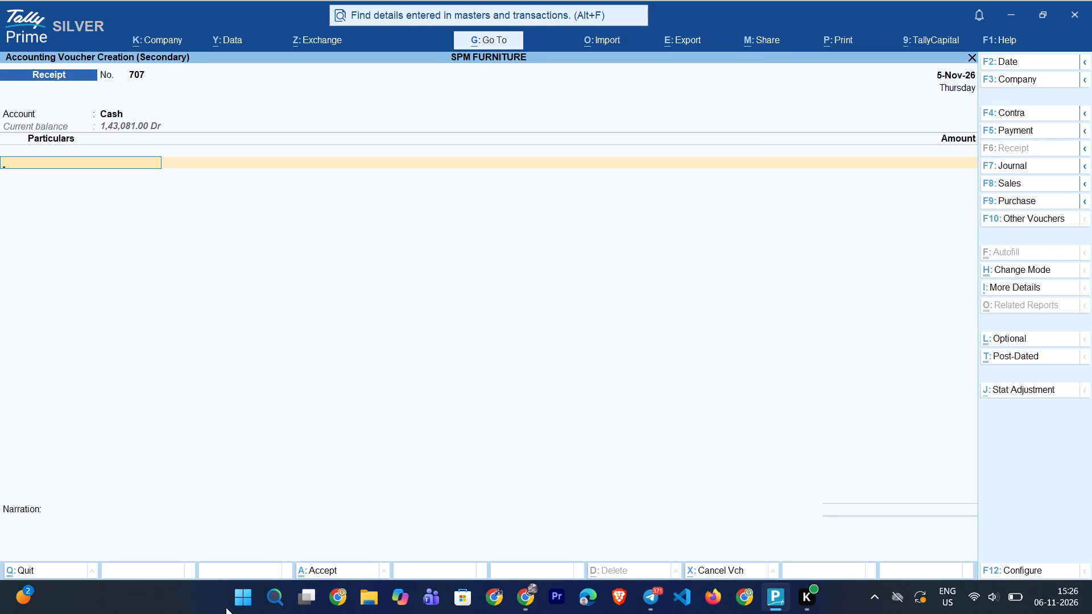
{"action": "key", "text": "a"}
{"action": "type", "text": "ZIZU"}
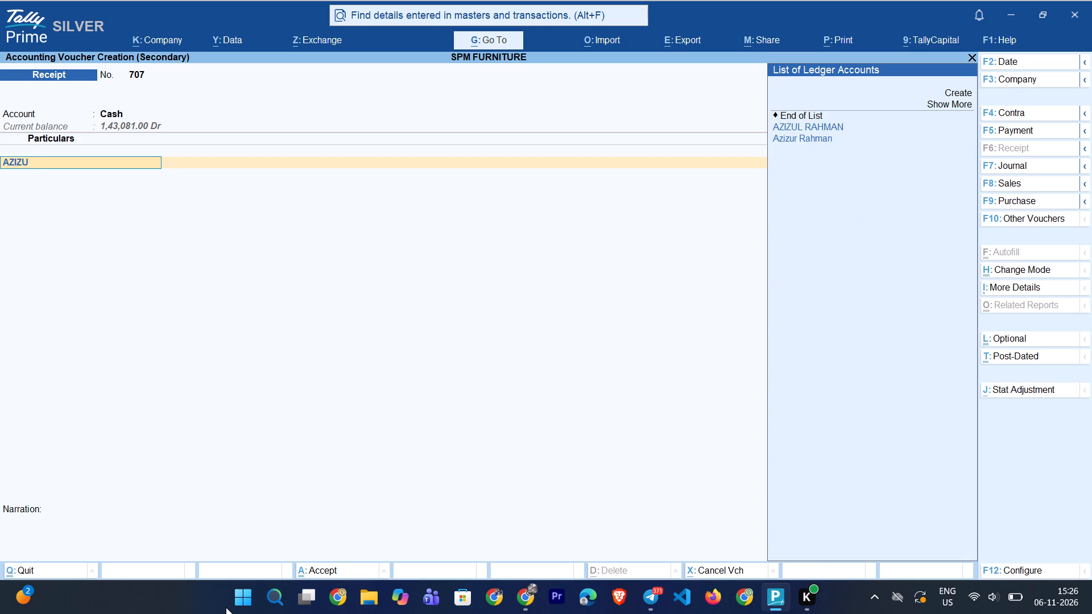
{"action": "key", "text": "l"}
{"action": "key", "text": "Down"}
{"action": "key", "text": "Return"}
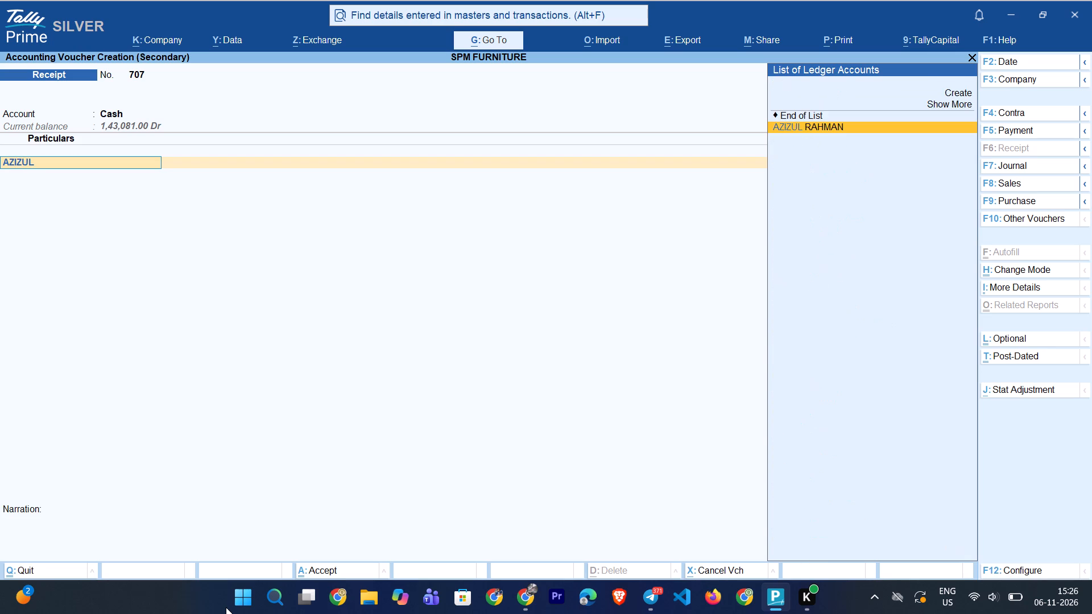
Complete the receipt with amount 35,000 against bill SPM/318/26-27 and narration B/327, and save it.
{"action": "type", "text": "35000"}
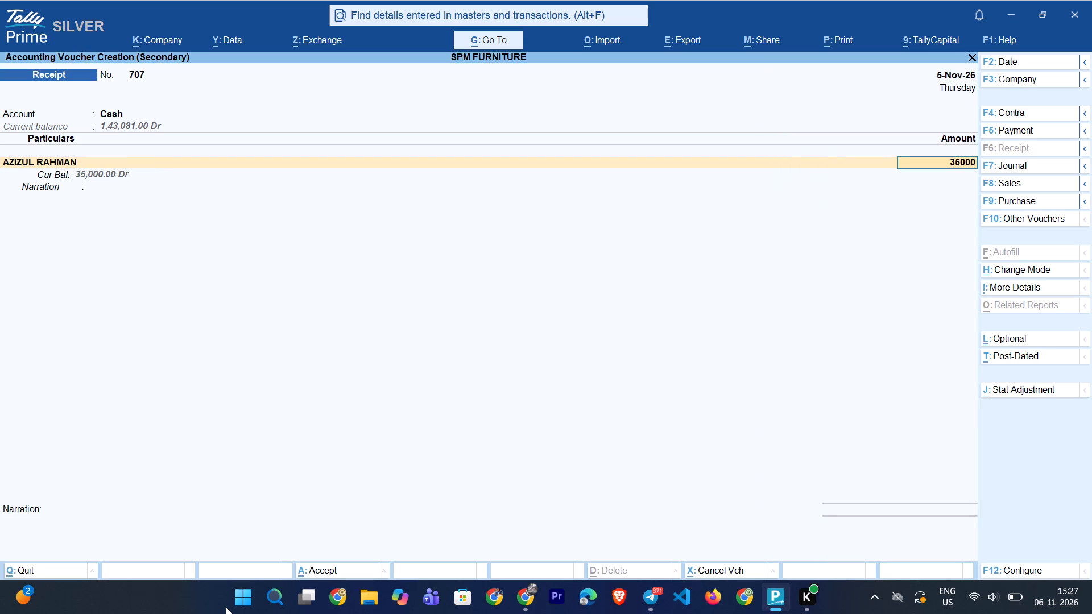
{"action": "key", "text": "Return"}
{"action": "key", "text": "Return"}
{"action": "key", "text": "Return"}
{"action": "key", "text": "Return"}
{"action": "key", "text": "Return"}
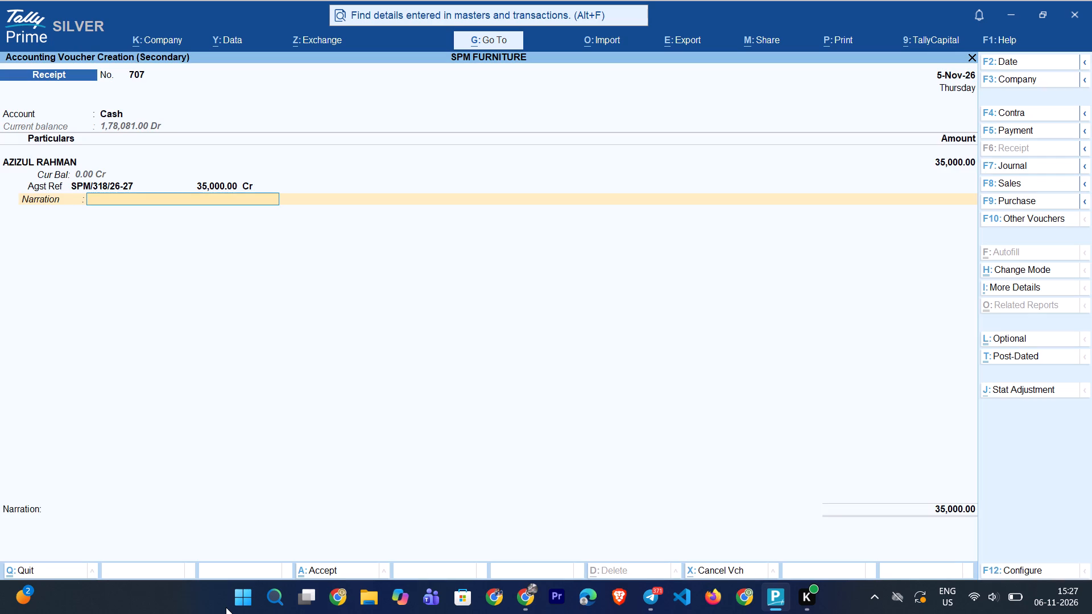
{"action": "type", "text": "B/"}
{"action": "type", "text": "327"}
{"action": "key", "text": "Return"}
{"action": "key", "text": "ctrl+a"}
Start a receipt voucher dated 5-Nov-26 into the Cash account and choose the customer ledger AHMAD.
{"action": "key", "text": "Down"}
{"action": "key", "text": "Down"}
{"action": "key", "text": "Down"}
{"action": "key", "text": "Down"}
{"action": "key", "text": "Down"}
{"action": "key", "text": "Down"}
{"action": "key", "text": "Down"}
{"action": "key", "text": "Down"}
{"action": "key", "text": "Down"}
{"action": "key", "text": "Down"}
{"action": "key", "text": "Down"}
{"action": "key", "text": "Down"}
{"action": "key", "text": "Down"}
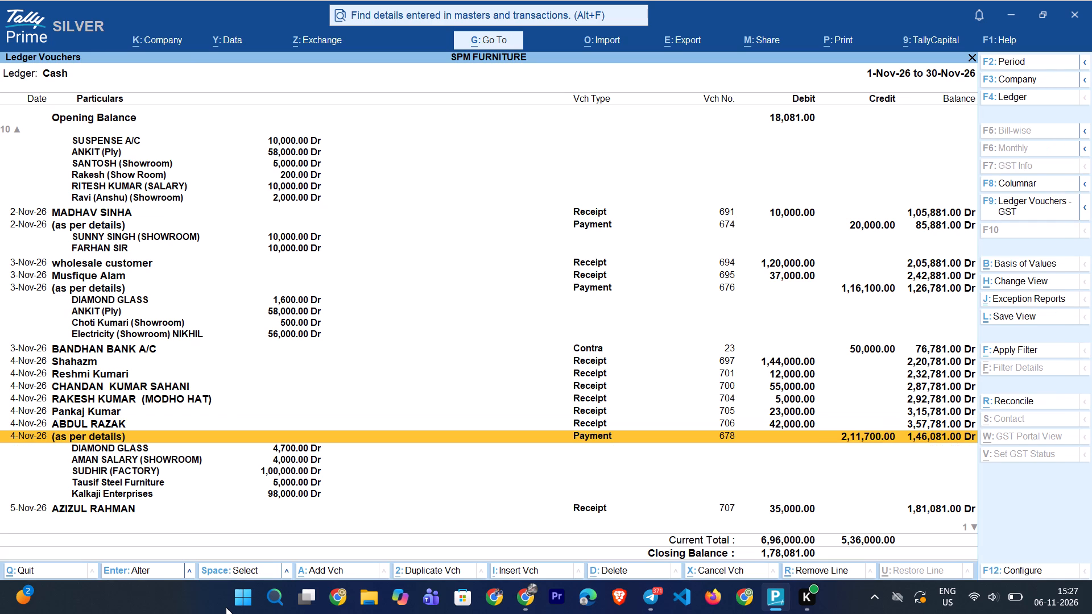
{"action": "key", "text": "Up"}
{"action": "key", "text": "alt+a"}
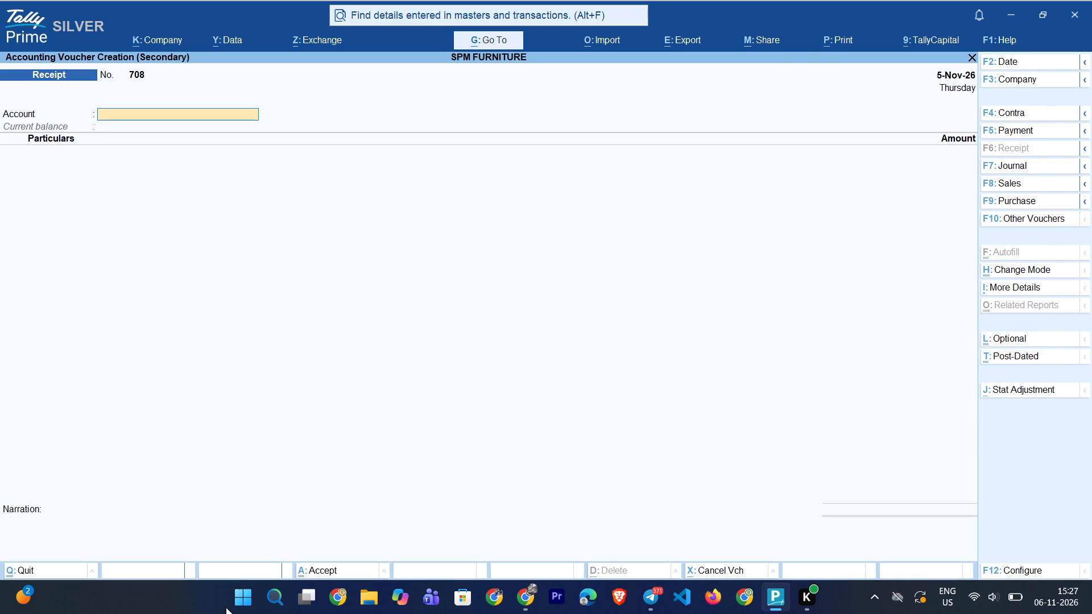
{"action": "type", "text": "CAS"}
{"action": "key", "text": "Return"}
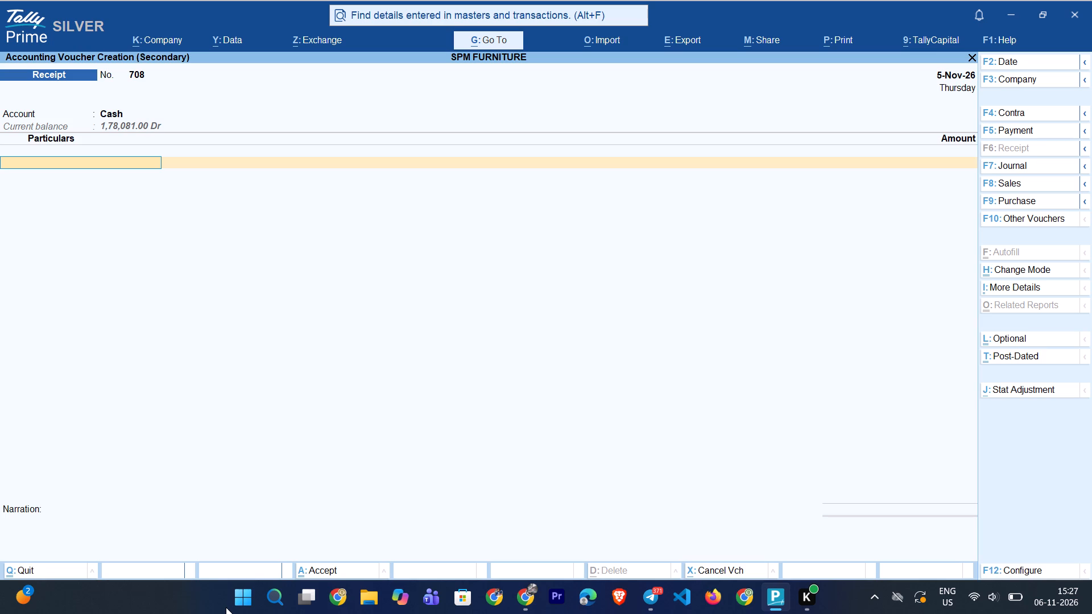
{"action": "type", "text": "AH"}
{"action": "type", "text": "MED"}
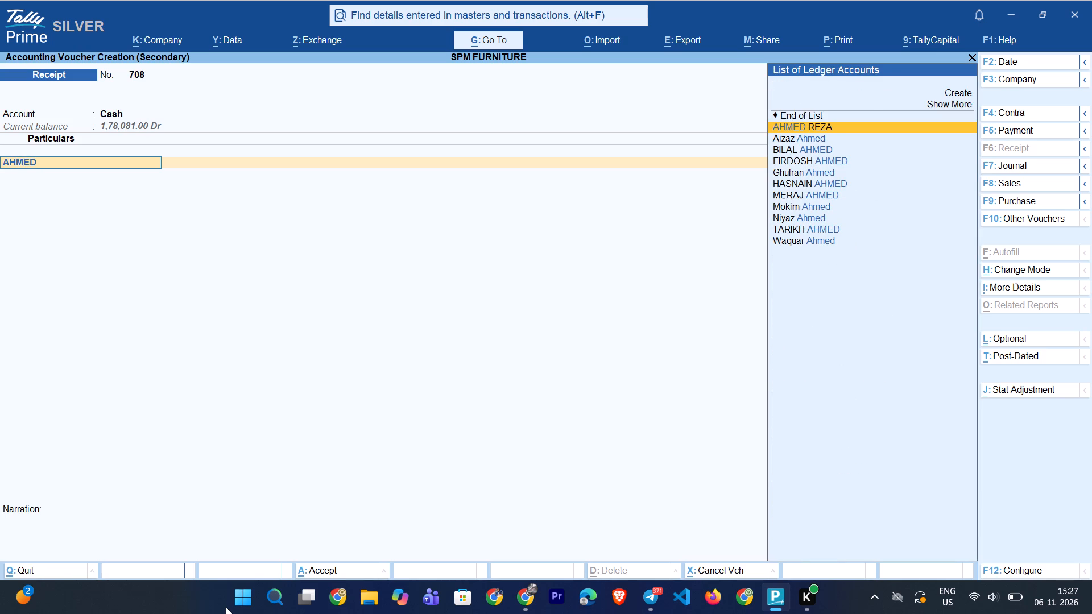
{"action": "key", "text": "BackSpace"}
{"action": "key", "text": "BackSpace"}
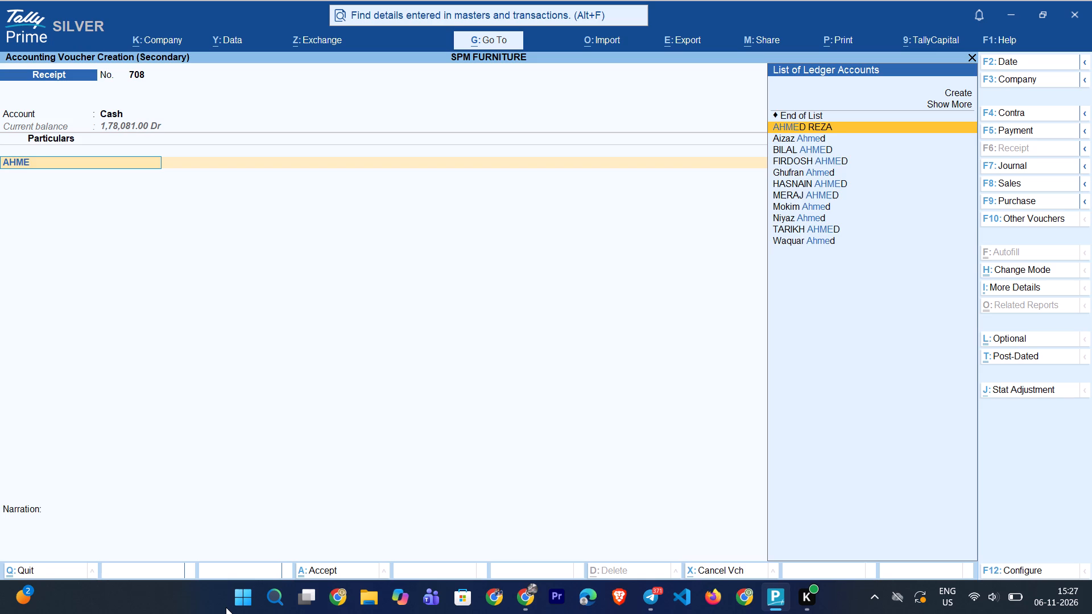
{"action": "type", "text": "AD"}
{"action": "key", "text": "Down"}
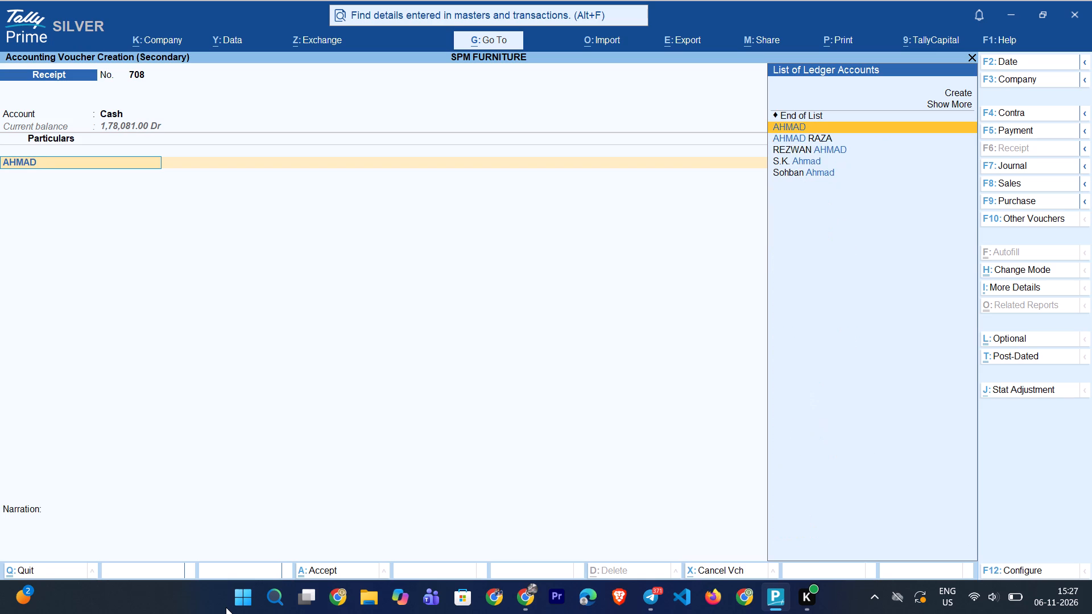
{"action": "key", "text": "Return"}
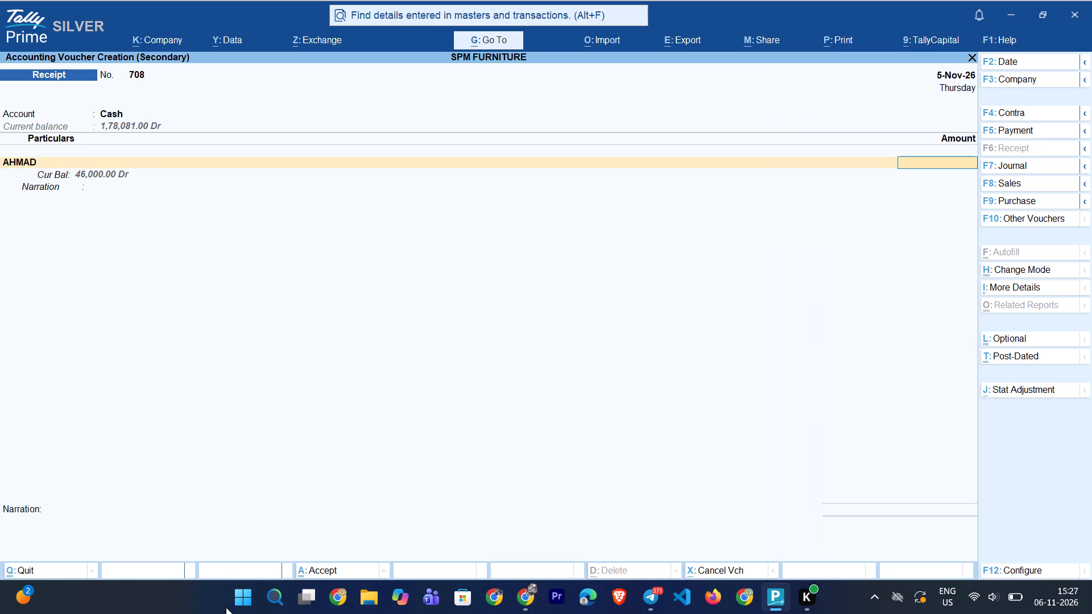
Complete the receipt with amount 3,000 against bill SPM/319/26-27 and narration B/328, and save it.
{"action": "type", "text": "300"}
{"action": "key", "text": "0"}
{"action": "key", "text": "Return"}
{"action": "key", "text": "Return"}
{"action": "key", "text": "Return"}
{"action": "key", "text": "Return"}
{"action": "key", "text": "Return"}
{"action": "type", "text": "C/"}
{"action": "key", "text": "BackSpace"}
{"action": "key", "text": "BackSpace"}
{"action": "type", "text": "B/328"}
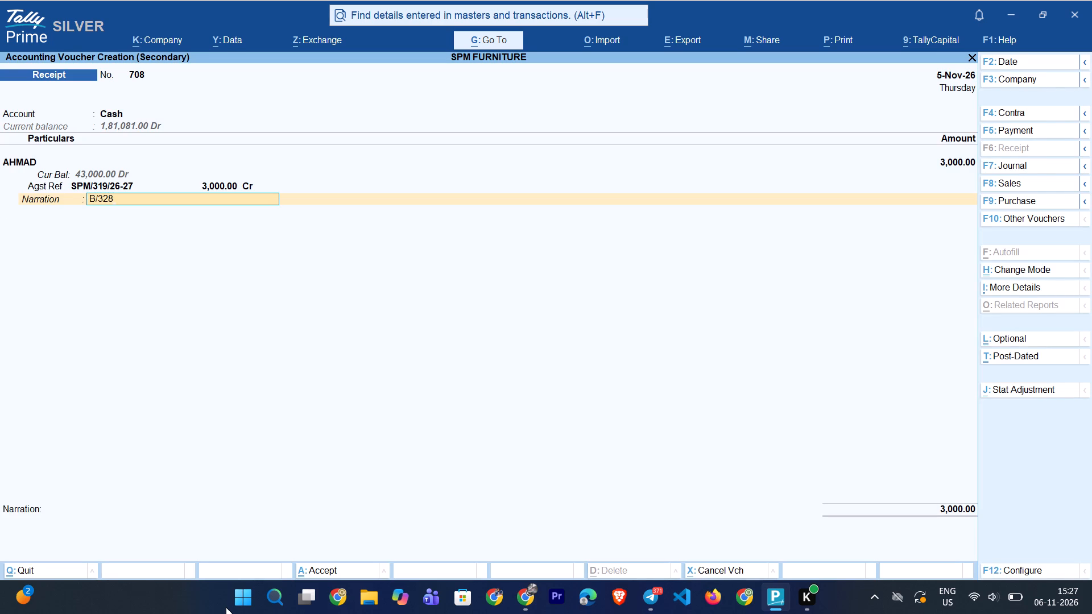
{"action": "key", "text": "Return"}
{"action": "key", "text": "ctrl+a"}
Start a receipt voucher dated 5-Nov-26 into the Cash account and choose the first customer ledger matching MD IMRA.
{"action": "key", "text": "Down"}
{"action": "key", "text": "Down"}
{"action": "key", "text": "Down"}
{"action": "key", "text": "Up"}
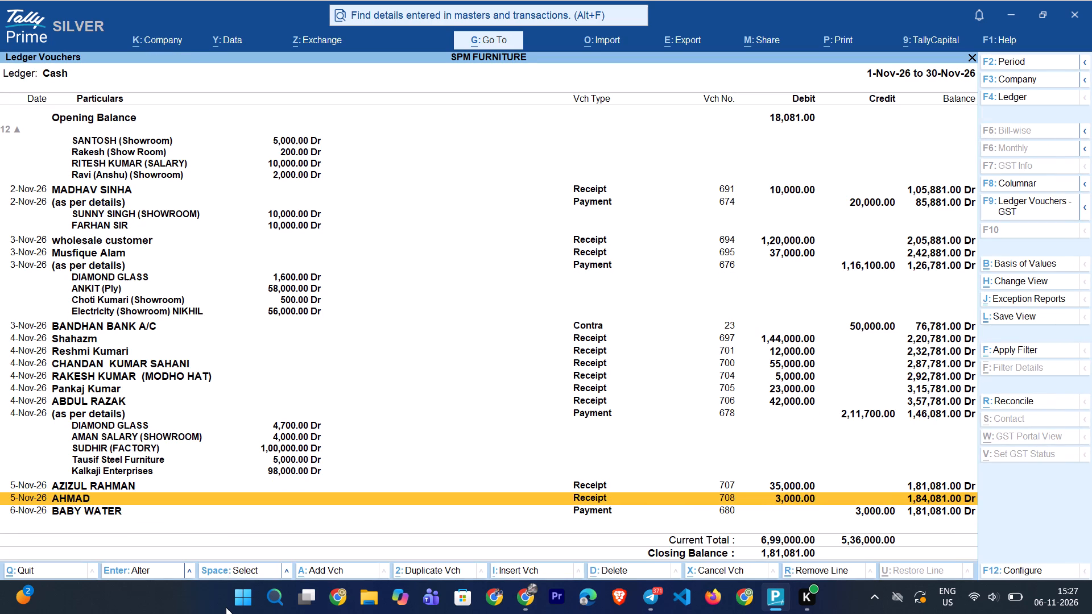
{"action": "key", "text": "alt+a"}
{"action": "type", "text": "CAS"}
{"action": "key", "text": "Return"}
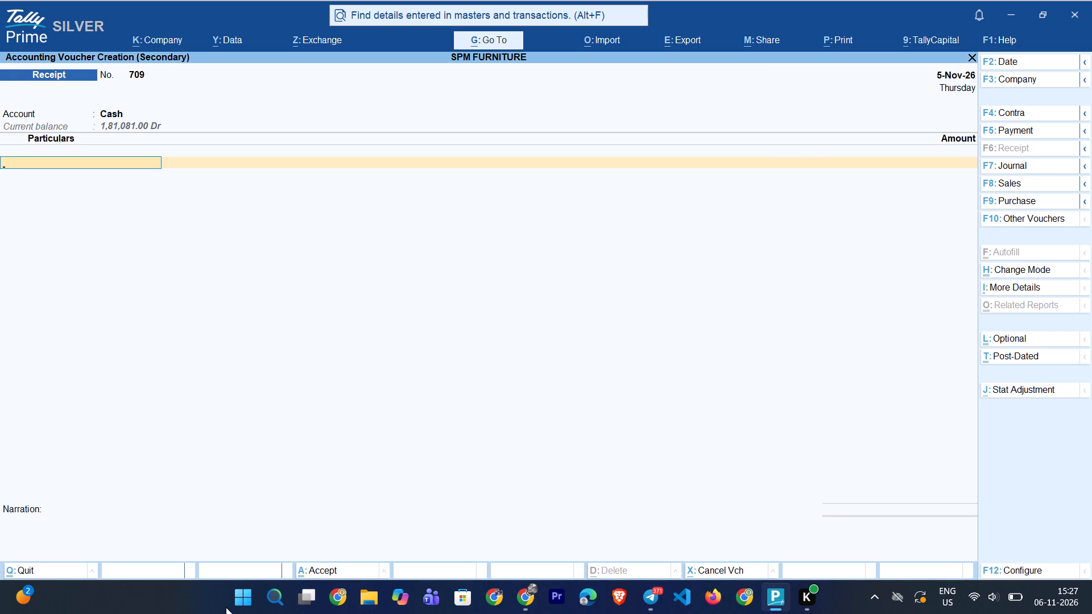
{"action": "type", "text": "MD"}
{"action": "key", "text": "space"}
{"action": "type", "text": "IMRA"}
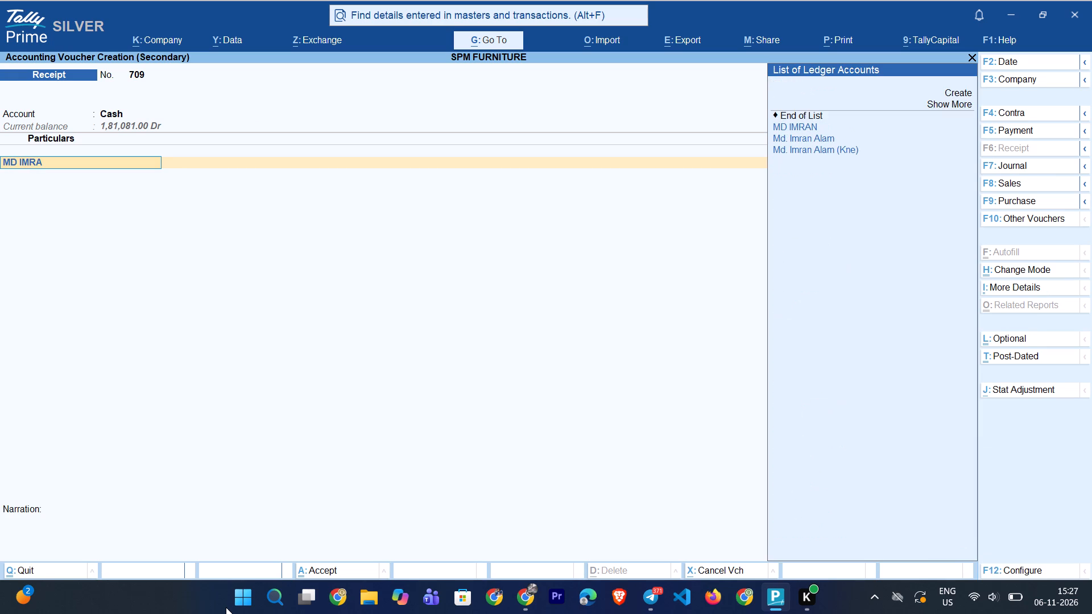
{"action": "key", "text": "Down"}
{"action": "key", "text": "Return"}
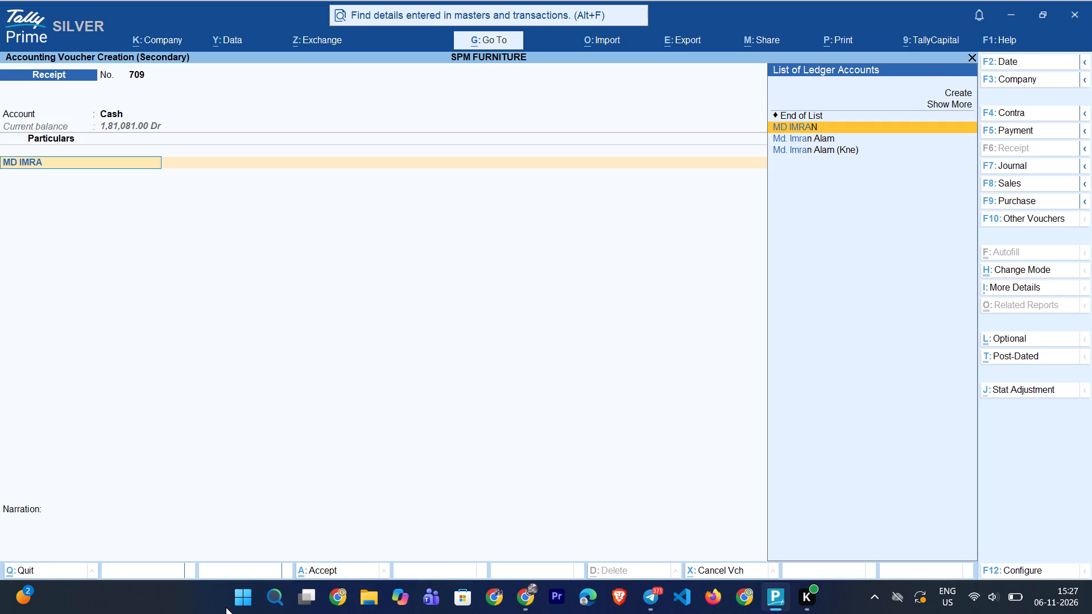
Complete the receipt with amount 19,500 against bill SPM/320/26-27 and narration B/329, and save it.
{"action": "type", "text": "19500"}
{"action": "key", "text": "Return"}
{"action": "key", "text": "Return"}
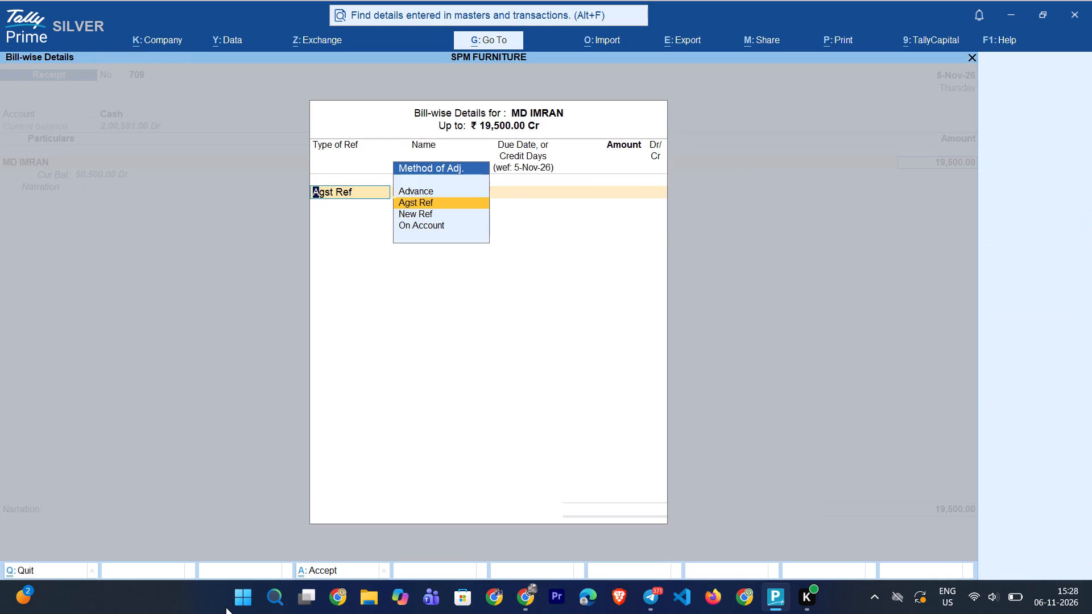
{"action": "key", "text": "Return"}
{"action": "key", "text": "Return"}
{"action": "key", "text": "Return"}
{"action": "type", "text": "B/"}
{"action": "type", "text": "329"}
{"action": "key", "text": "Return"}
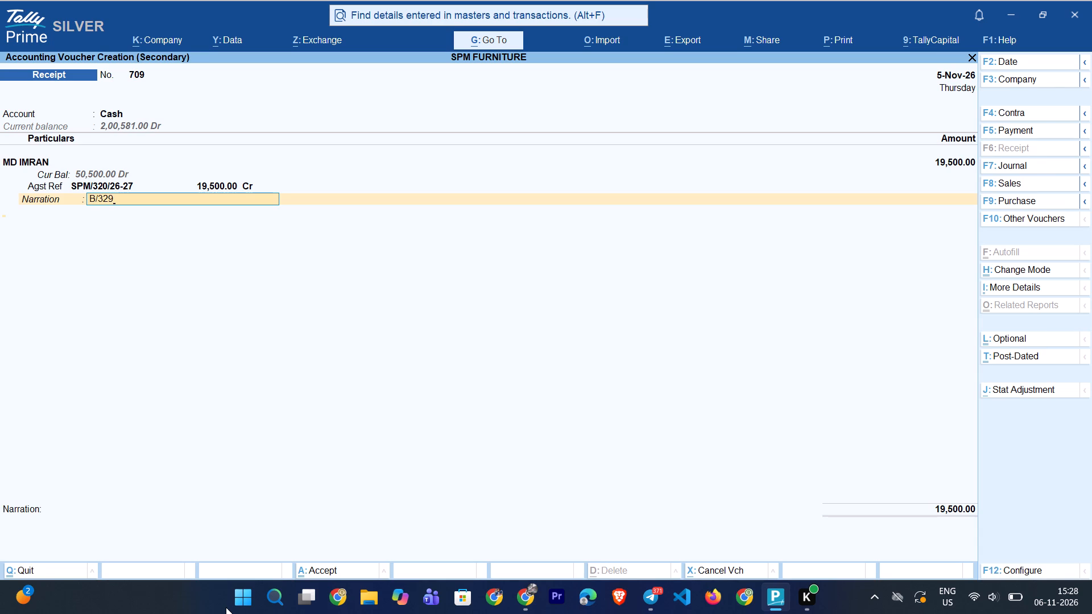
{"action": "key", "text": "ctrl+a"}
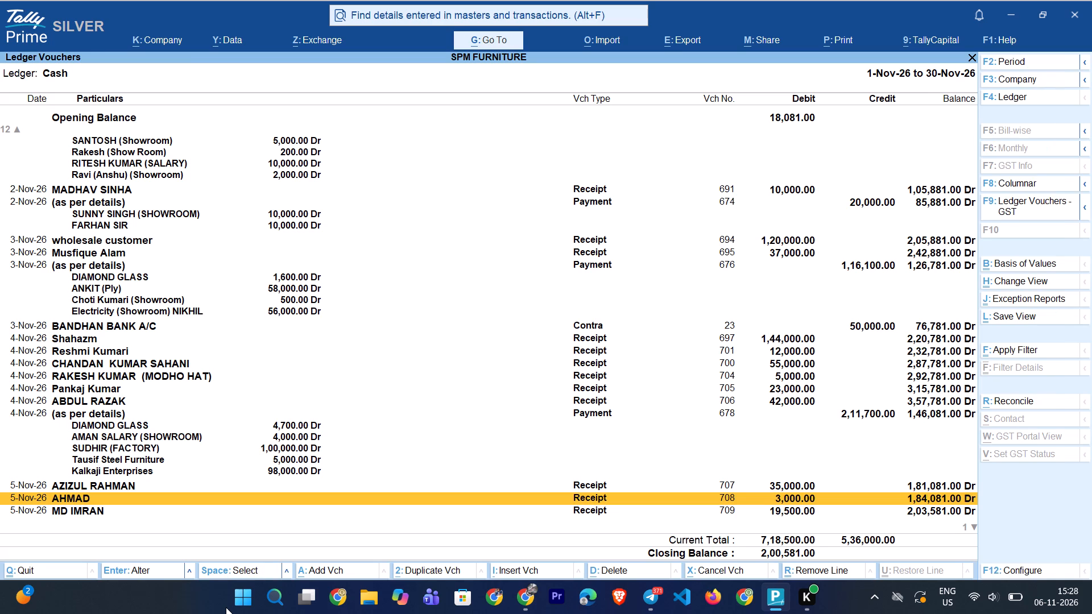
Duplicate the 19,500 receipt of 5-Nov-26 with amount 50,000 against bill SPM/320/26-27, keeping narration B/329, and save it.
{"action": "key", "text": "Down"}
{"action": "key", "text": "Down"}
{"action": "key", "text": "Up"}
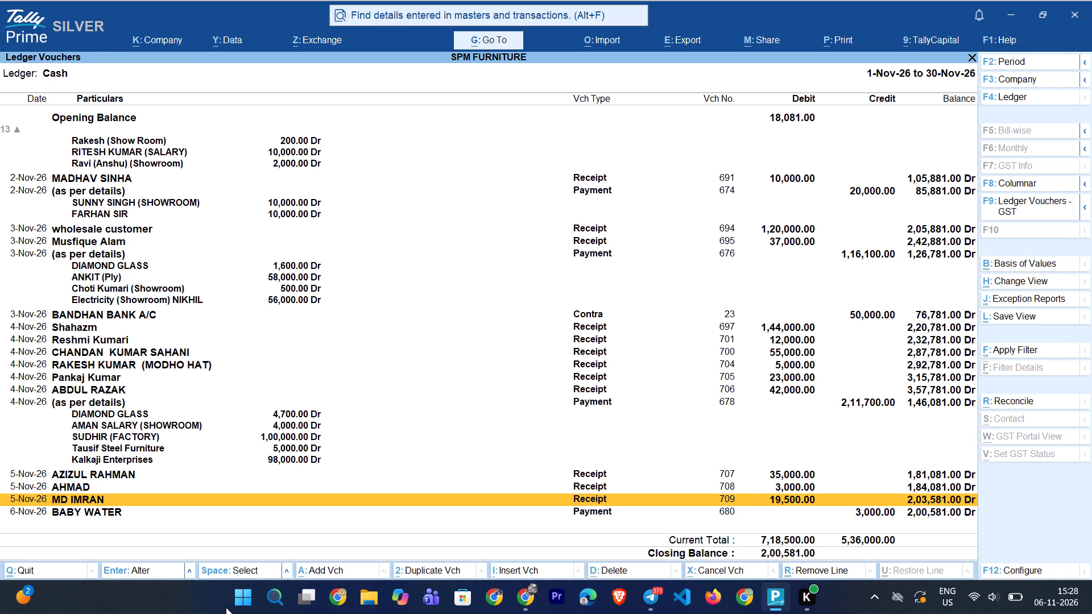
{"action": "key", "text": "alt+2"}
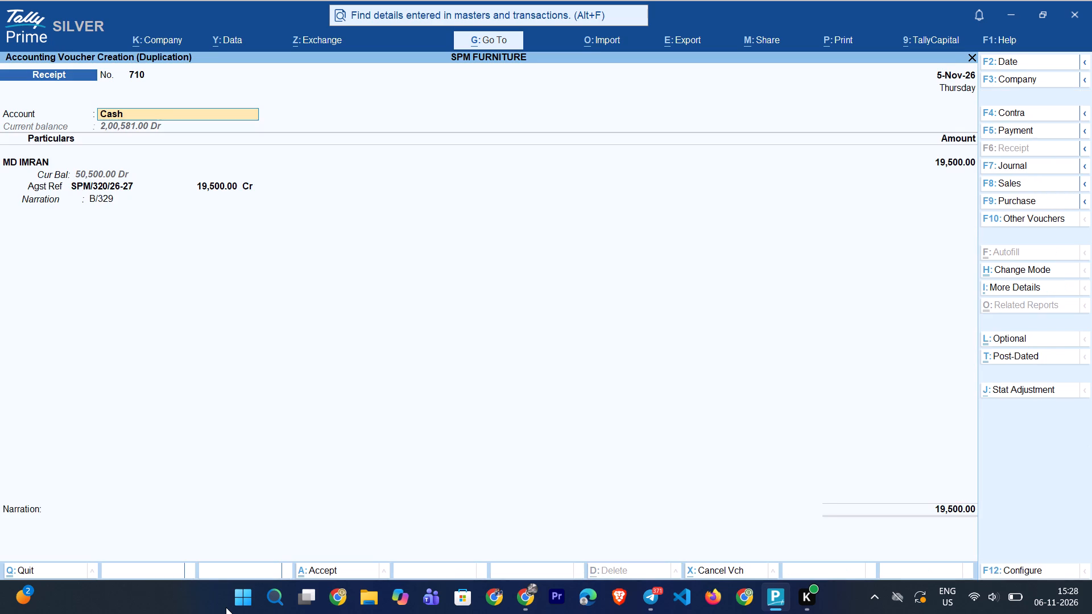
{"action": "key", "text": "Return"}
{"action": "key", "text": "Return"}
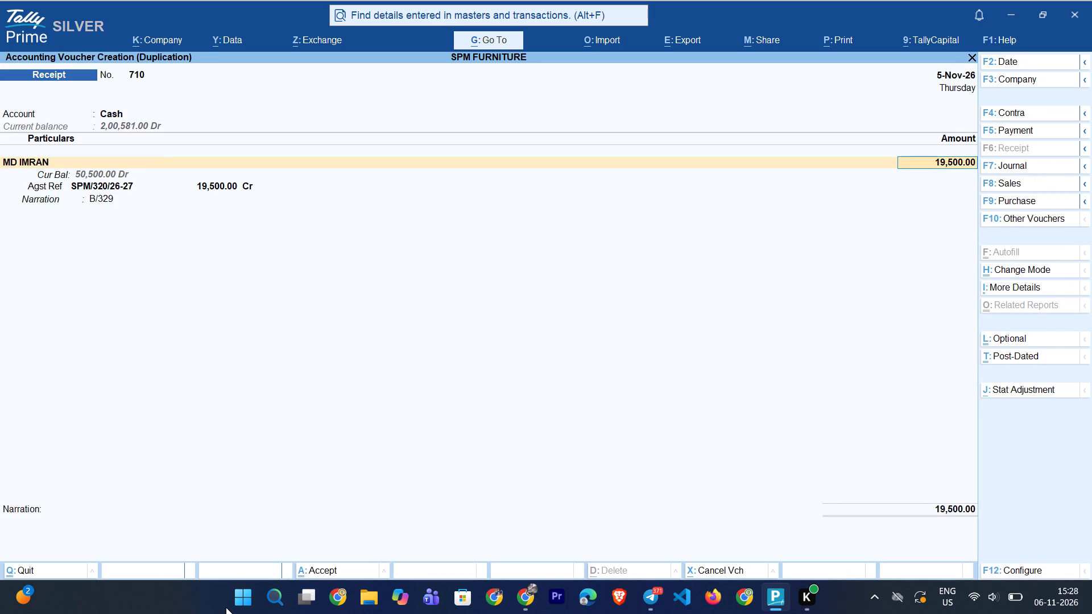
{"action": "type", "text": "50000"}
{"action": "key", "text": "Return"}
{"action": "key", "text": "Return"}
{"action": "key", "text": "Return"}
{"action": "type", "text": "50000"}
{"action": "key", "text": "Return"}
{"action": "key", "text": "Return"}
{"action": "key", "text": "Return"}
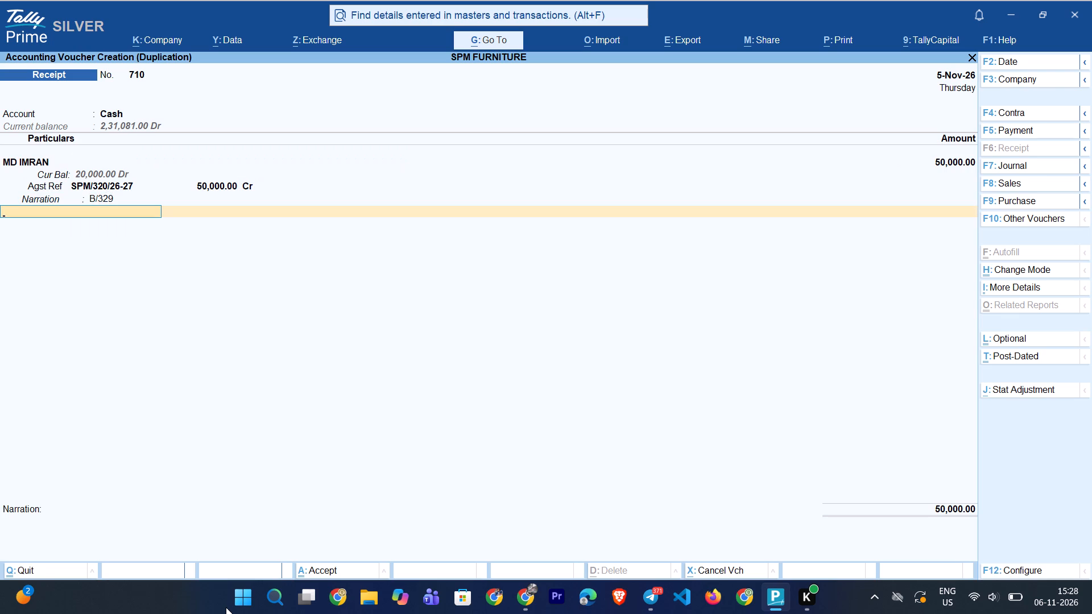
{"action": "key", "text": "ctrl+a"}
Start a receipt voucher dated 5-Nov-26 into the Cash account and choose the customer ledger beginning with SHER.
{"action": "key", "text": "Down"}
{"action": "key", "text": "Down"}
{"action": "key", "text": "Down"}
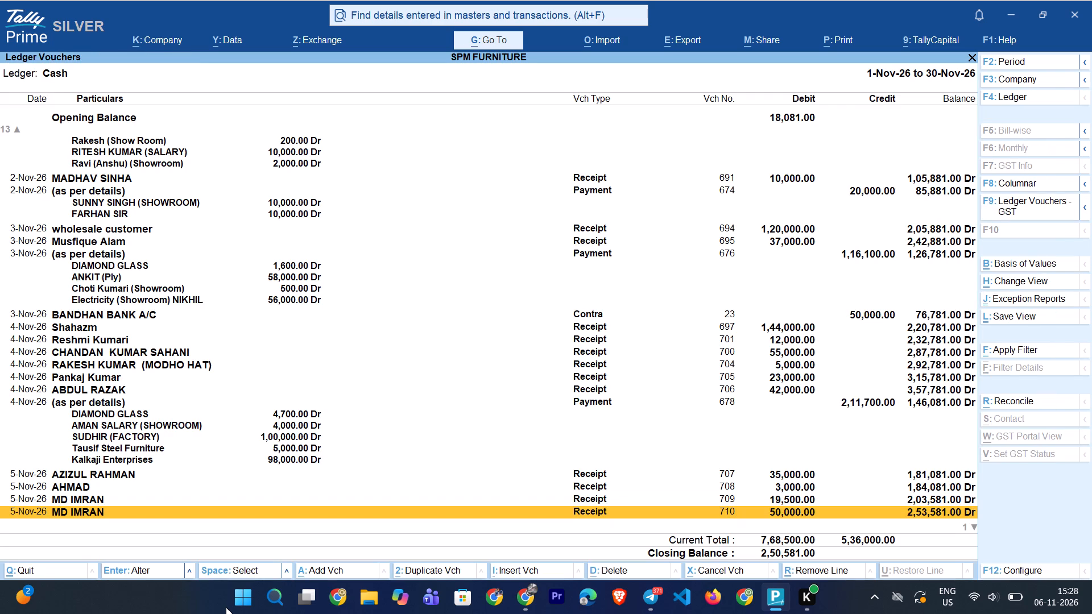
{"action": "key", "text": "Up"}
{"action": "key", "text": "Up"}
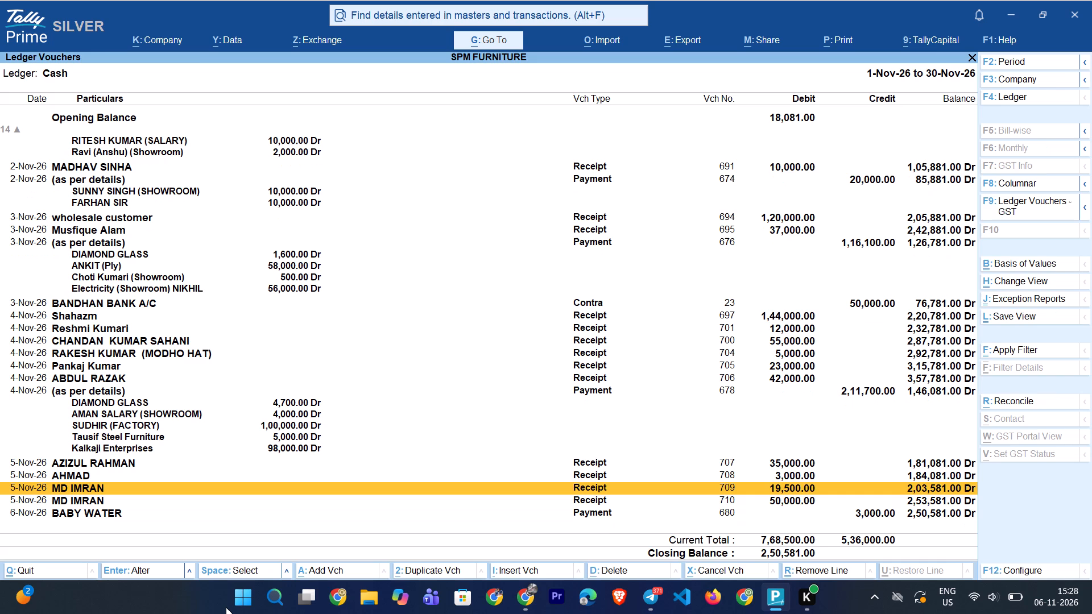
{"action": "key", "text": "Down"}
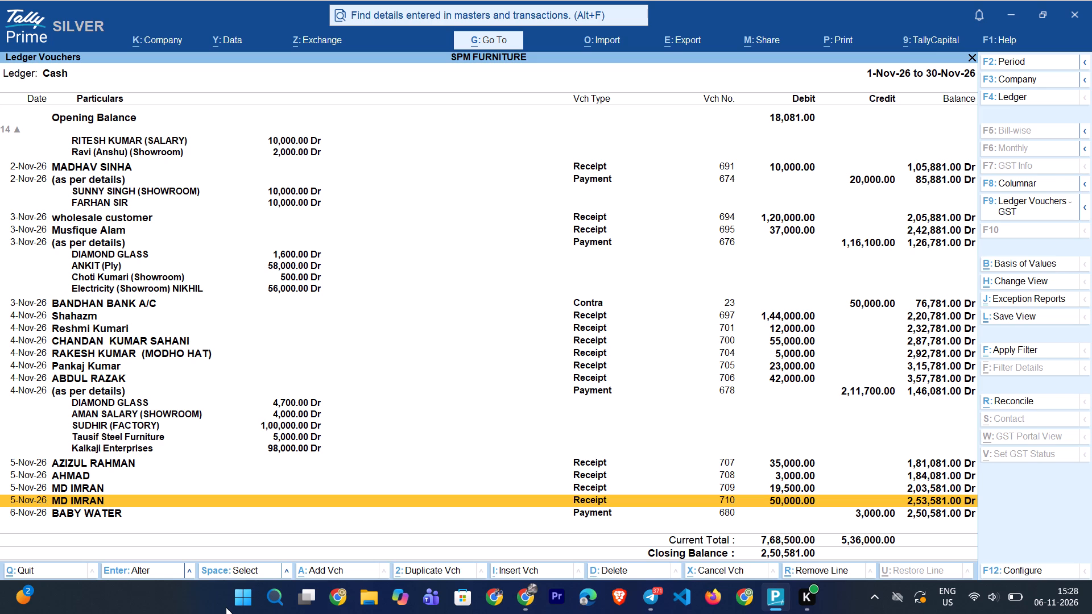
{"action": "key", "text": "alt+a"}
{"action": "type", "text": "CAS"}
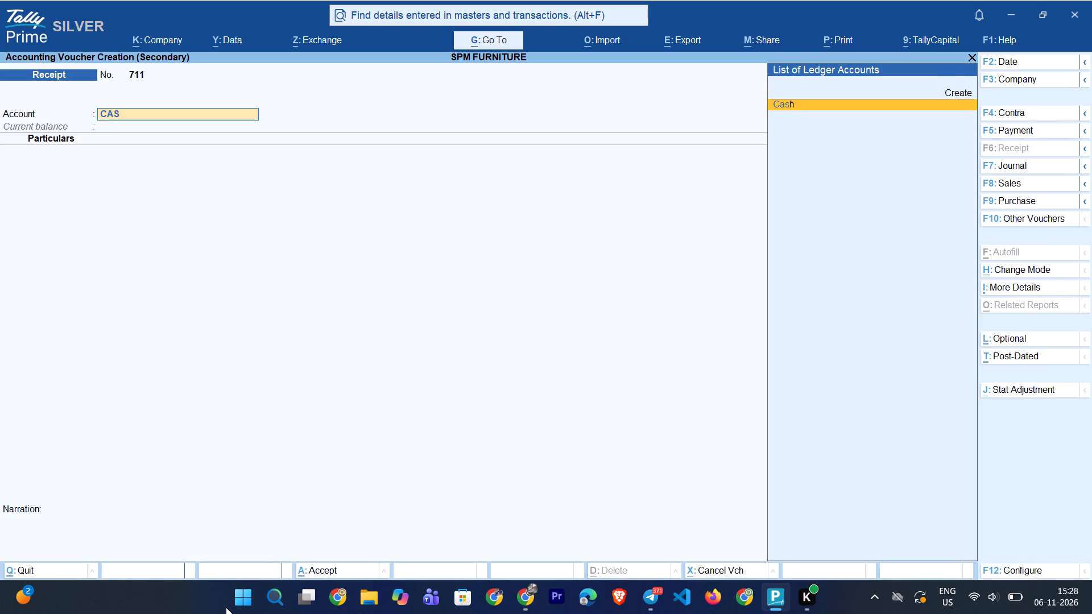
{"action": "key", "text": "Return"}
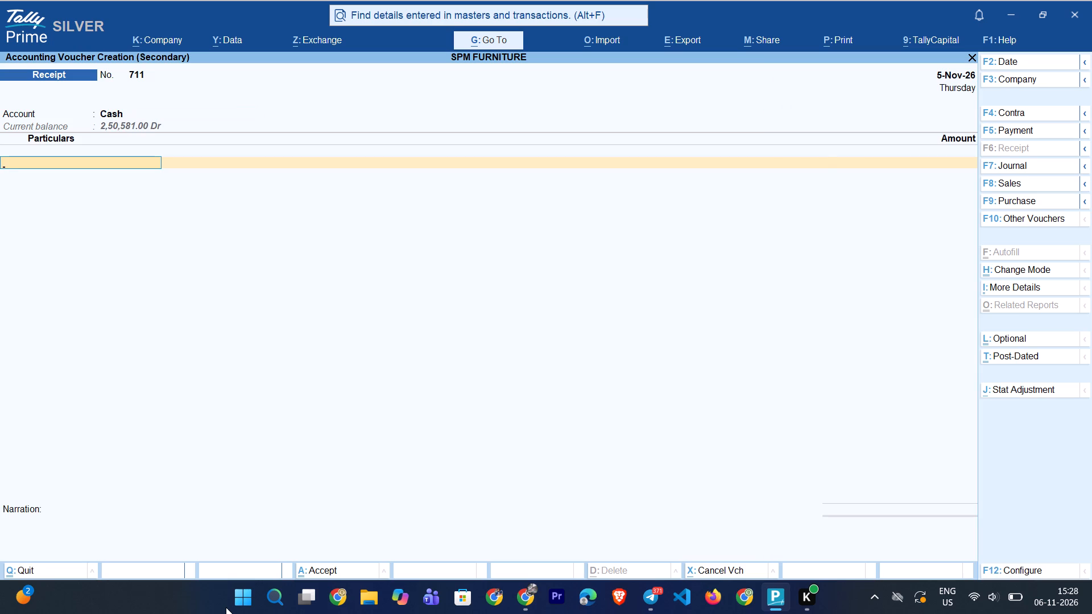
{"action": "key", "text": "s"}
{"action": "type", "text": "HAR"}
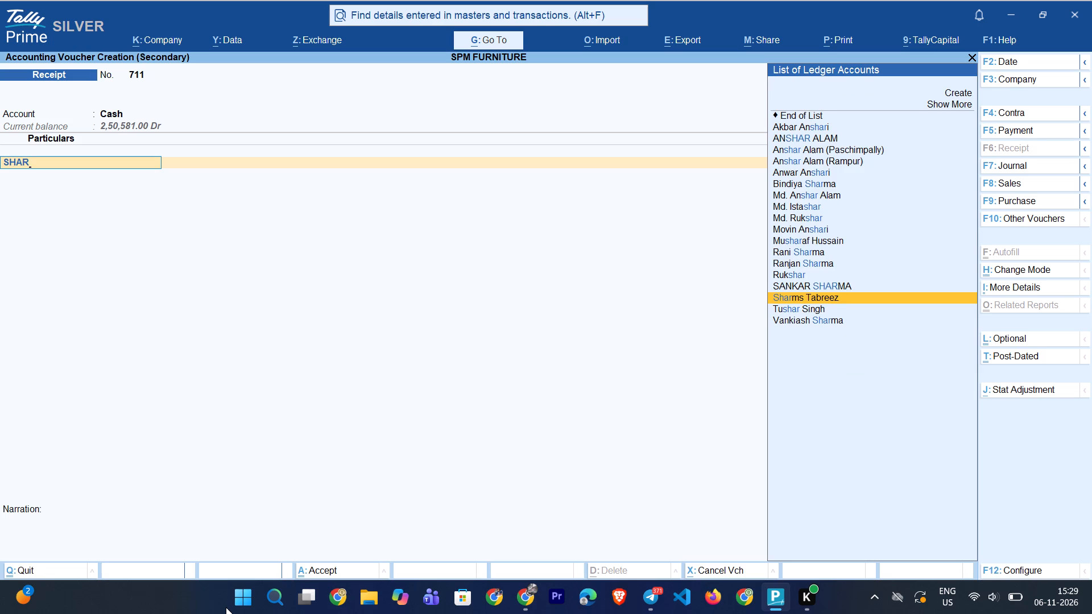
{"action": "key", "text": "BackSpace"}
{"action": "key", "text": "BackSpace"}
{"action": "key", "text": "a"}
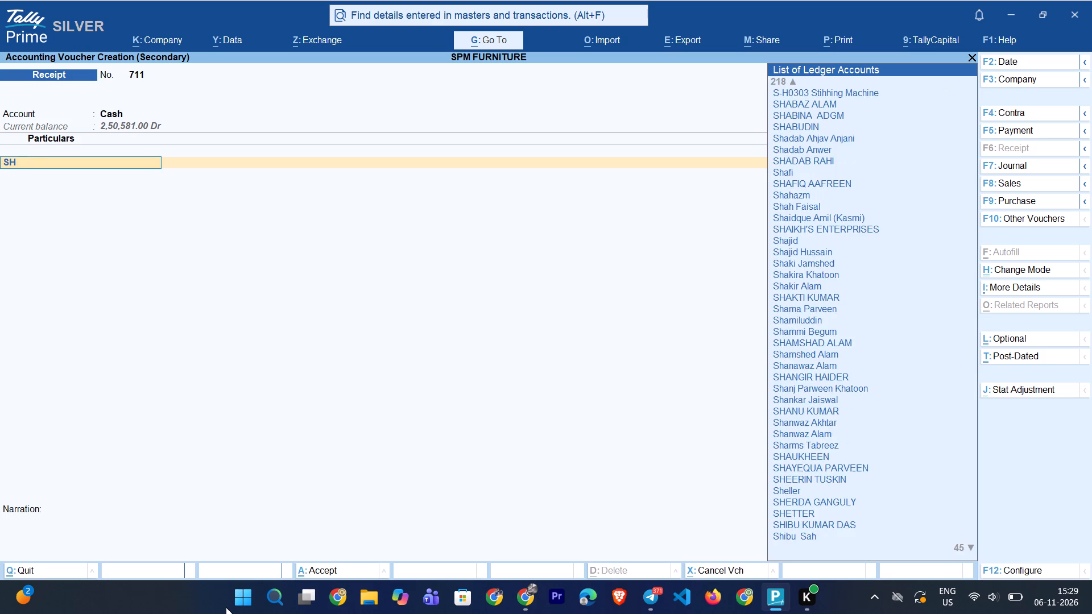
{"action": "key", "text": "BackSpace"}
{"action": "type", "text": "ER"}
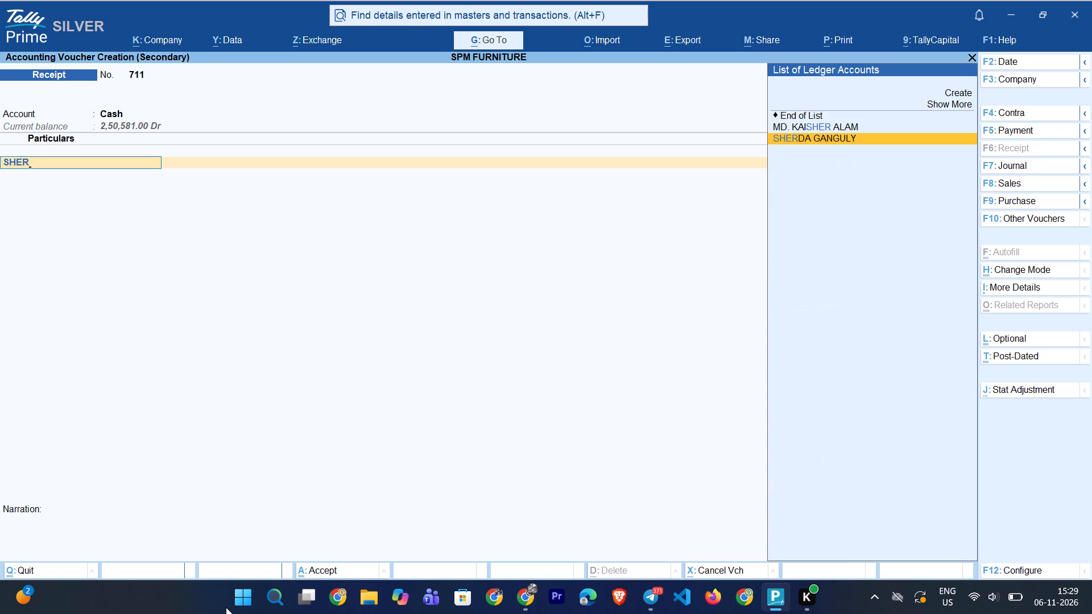
{"action": "key", "text": "Return"}
Complete the receipt with amount 10,000 against bill SPM/321/26-27 and narration B/331, and save it.
{"action": "type", "text": "10000"}
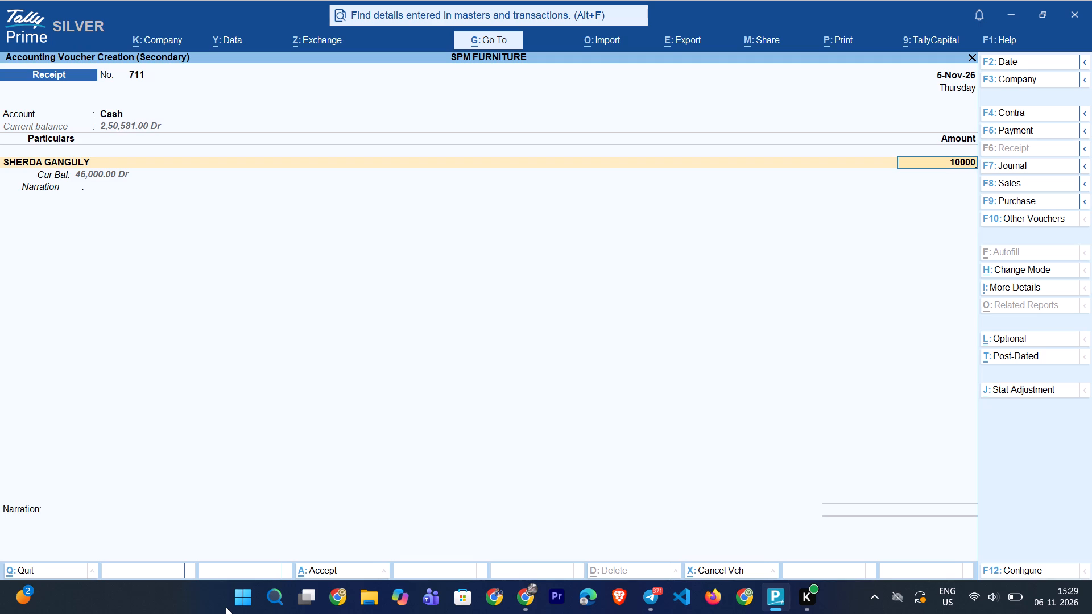
{"action": "key", "text": "Return"}
{"action": "key", "text": "Return"}
{"action": "key", "text": "Return"}
{"action": "key", "text": "Return"}
{"action": "key", "text": "Return"}
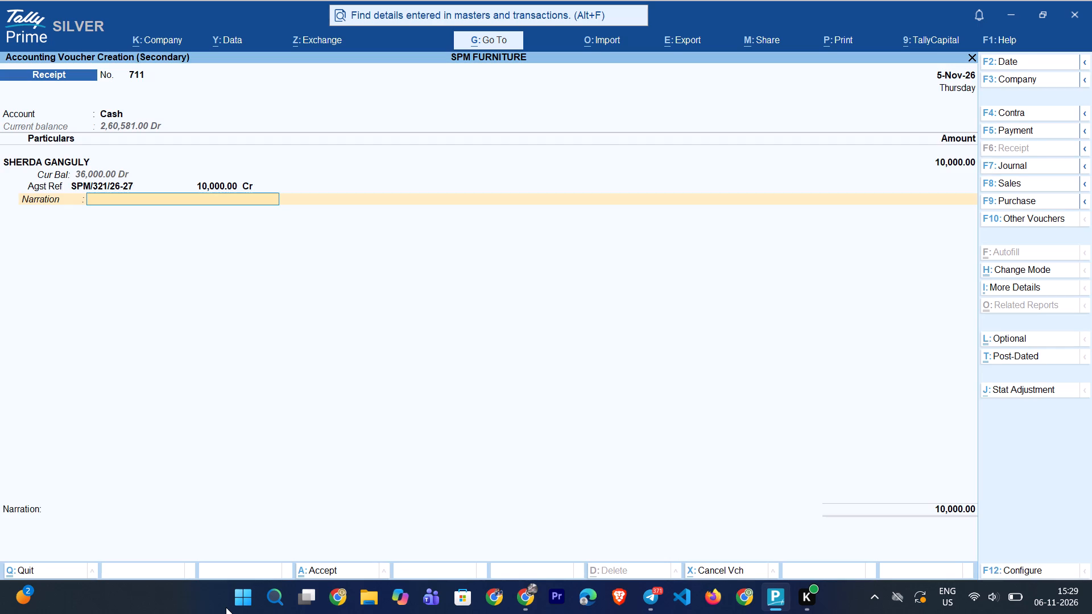
{"action": "type", "text": "B/"}
{"action": "type", "text": "331"}
{"action": "key", "text": "Return"}
{"action": "key", "text": "ctrl+a"}
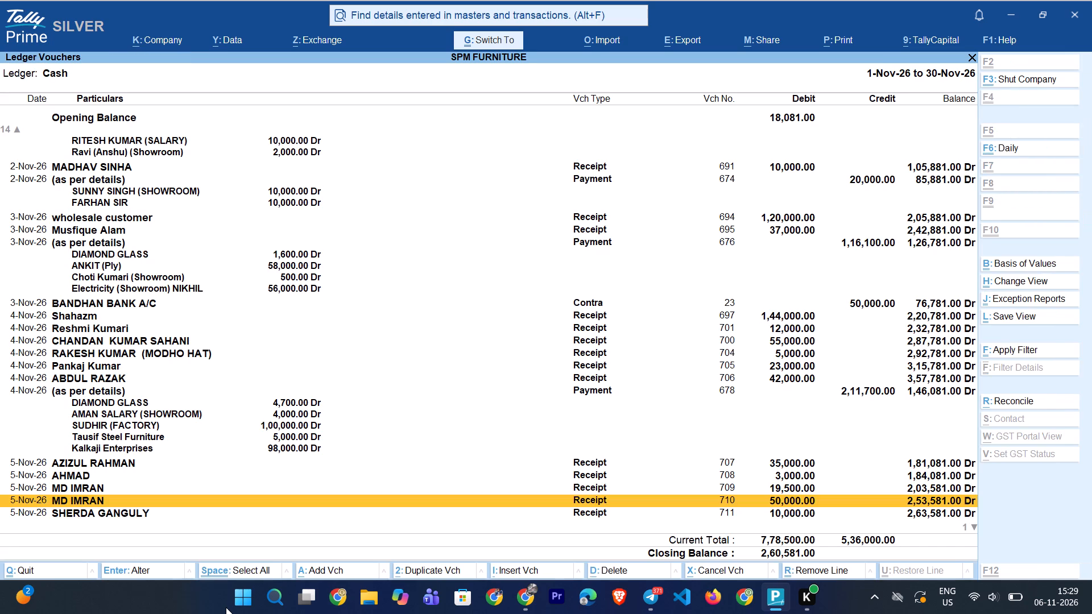
Start a receipt voucher dated 5-Nov-26 into the RITESH UPI account and choose the first customer ledger matching AMAN.
{"action": "key", "text": "Down"}
{"action": "key", "text": "Down"}
{"action": "key", "text": "Down"}
{"action": "key", "text": "Up"}
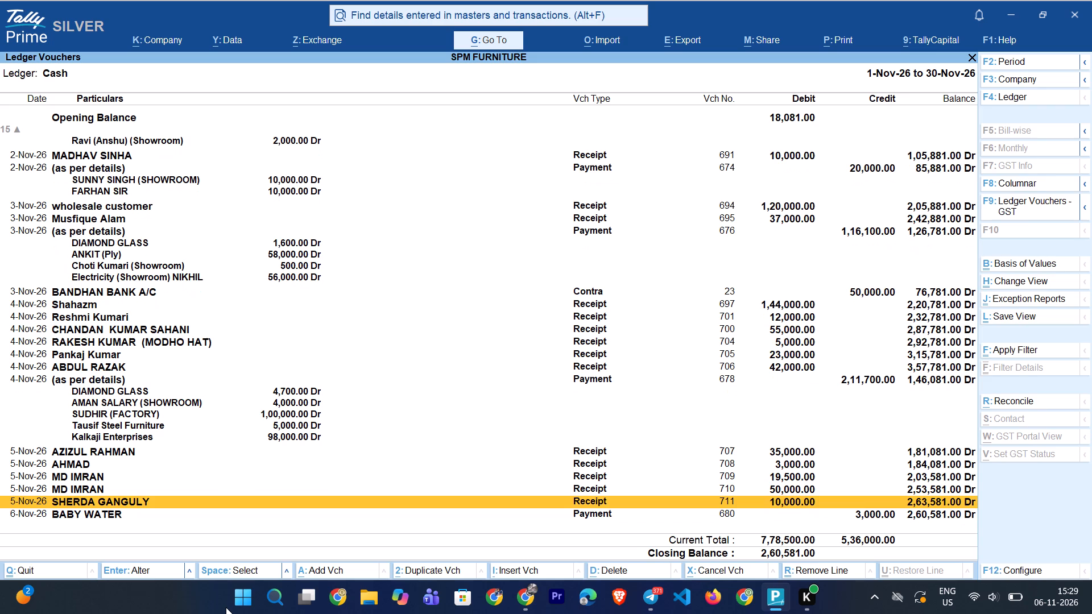
{"action": "key", "text": "alt+a"}
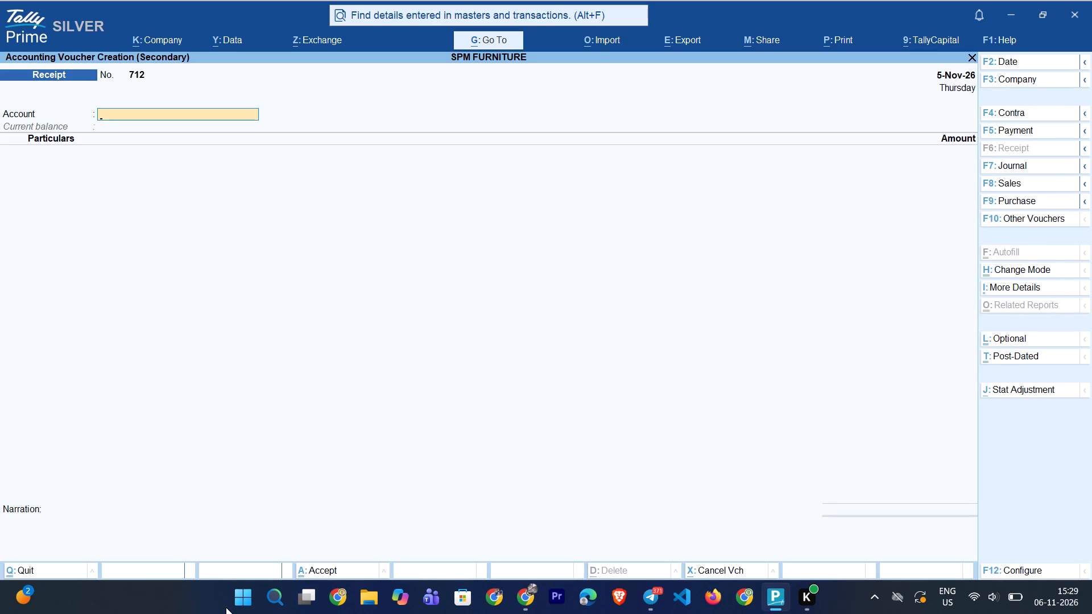
{"action": "type", "text": "RIT"}
{"action": "key", "text": "Return"}
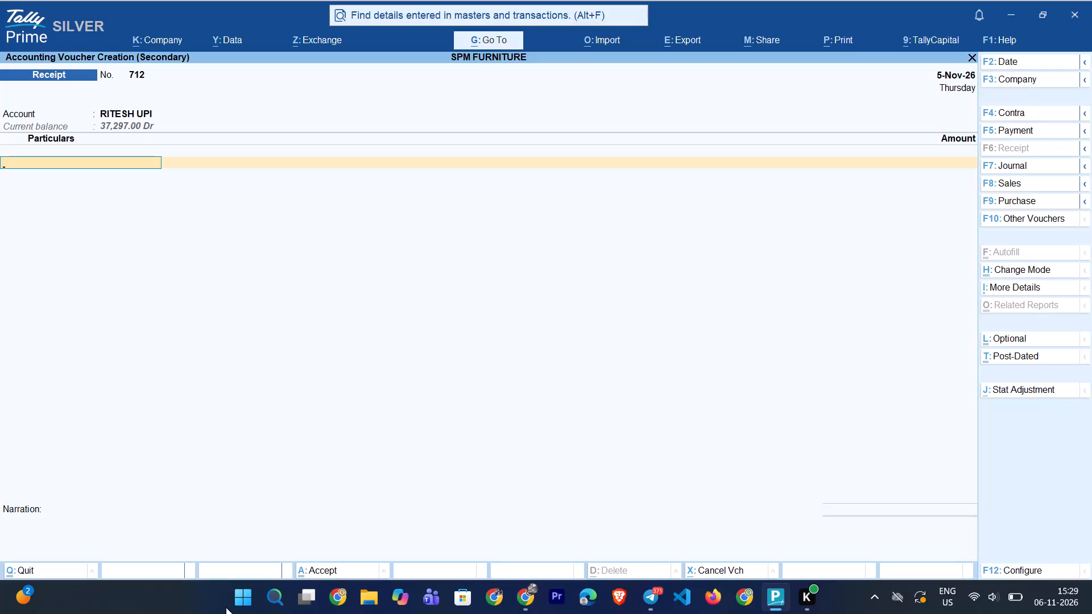
{"action": "type", "text": "AMAN"}
{"action": "key", "text": "Down"}
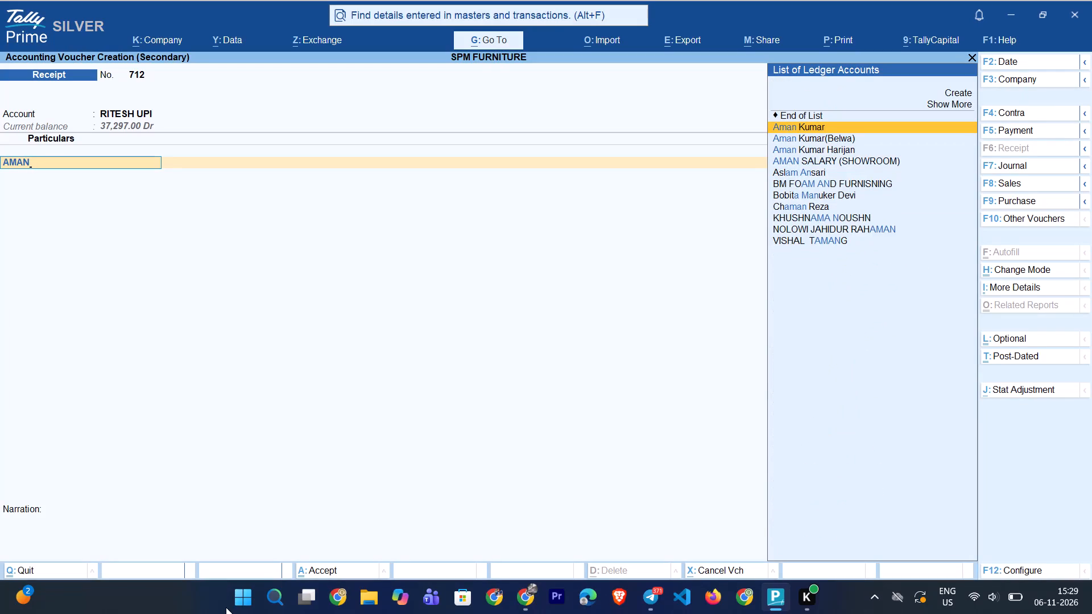
{"action": "key", "text": "Return"}
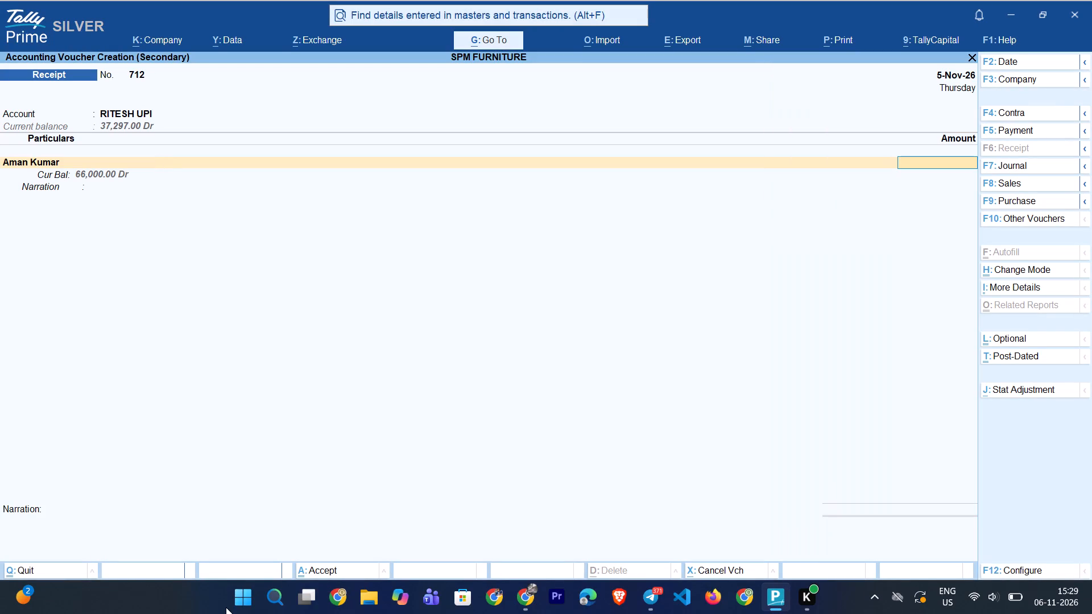
Complete the receipt with amount 16,000 against bill SPM/322/26-27 and narration B/332, and save it.
{"action": "type", "text": "16000"}
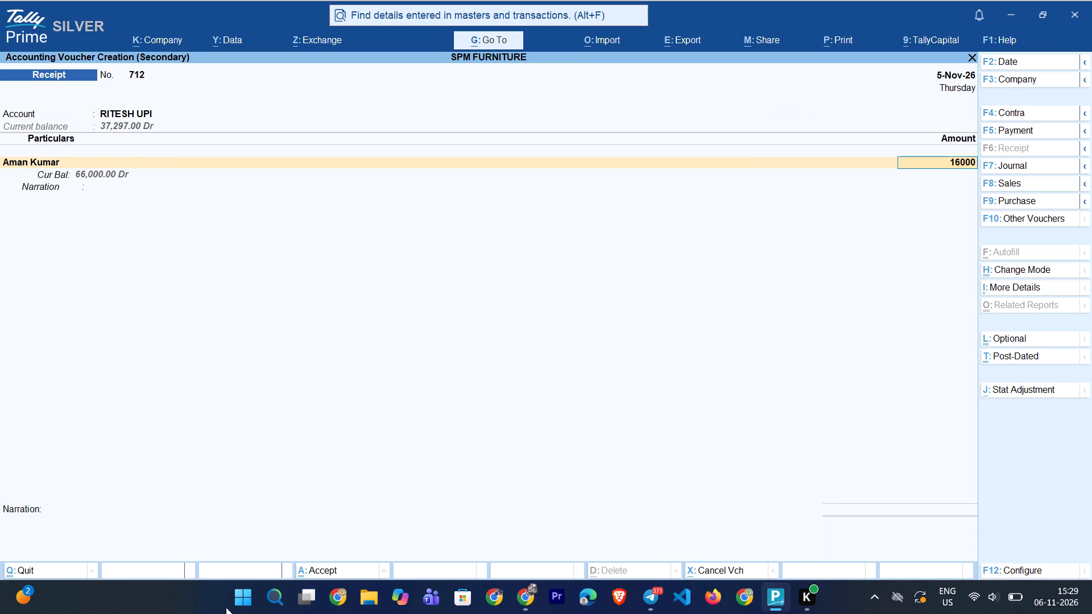
{"action": "key", "text": "Return"}
{"action": "key", "text": "Return"}
{"action": "key", "text": "Return"}
{"action": "key", "text": "Return"}
{"action": "key", "text": "Return"}
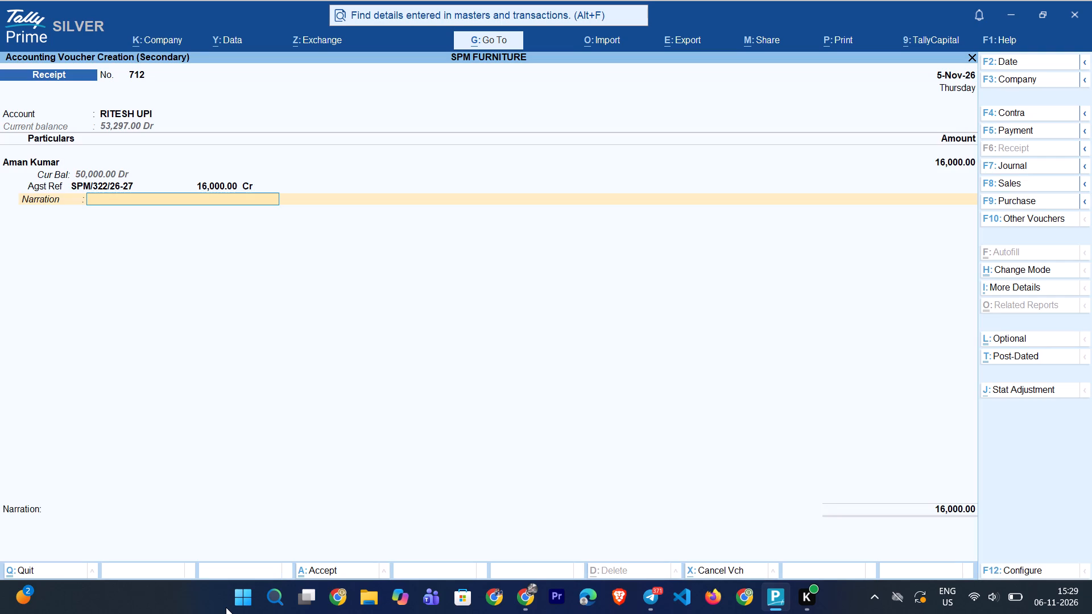
{"action": "type", "text": "B/3"}
{"action": "type", "text": "32"}
{"action": "key", "text": "Return"}
{"action": "key", "text": "ctrl+a"}
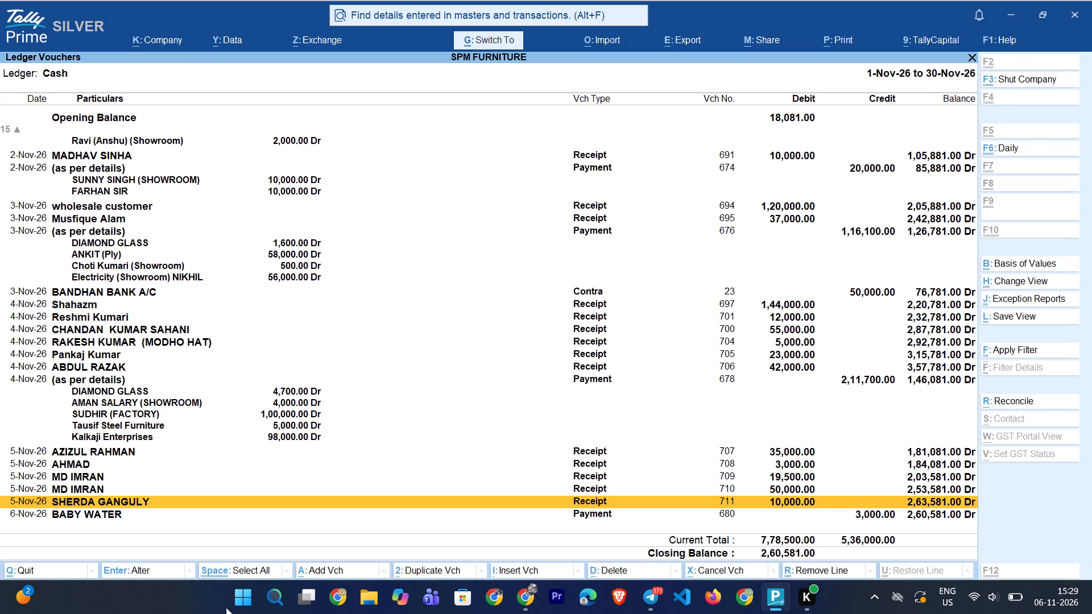
Select the last receipt dated 5-Nov-26 in the Cash ledger.
{"action": "key", "text": "Down"}
{"action": "key", "text": "Down"}
{"action": "key", "text": "Down"}
{"action": "key", "text": "Down"}
{"action": "key", "text": "Down"}
{"action": "key", "text": "Down"}
{"action": "key", "text": "Down"}
{"action": "key", "text": "Down"}
{"action": "key", "text": "Up"}
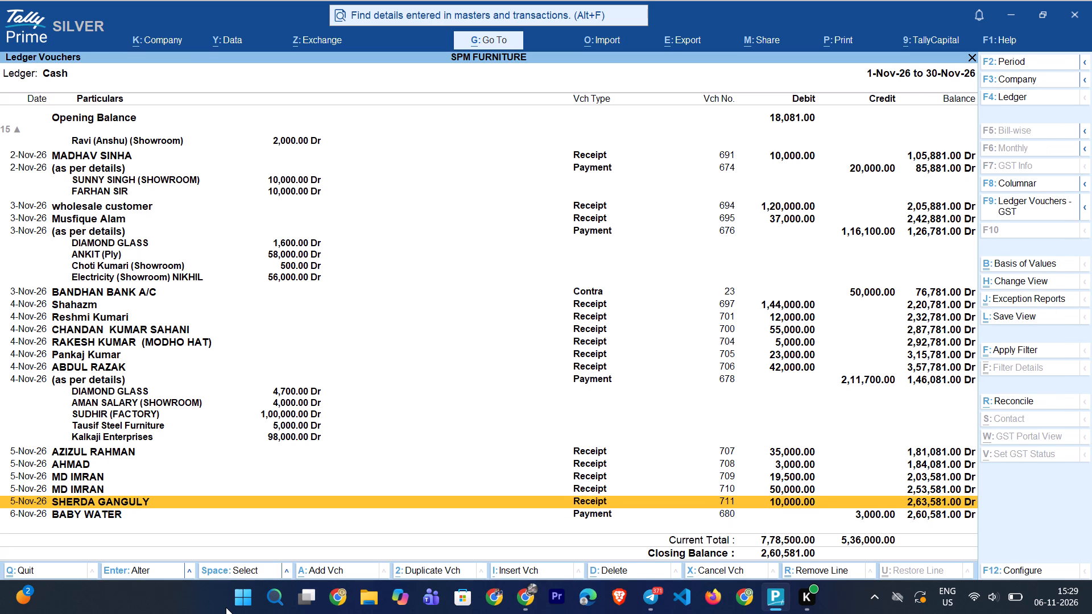
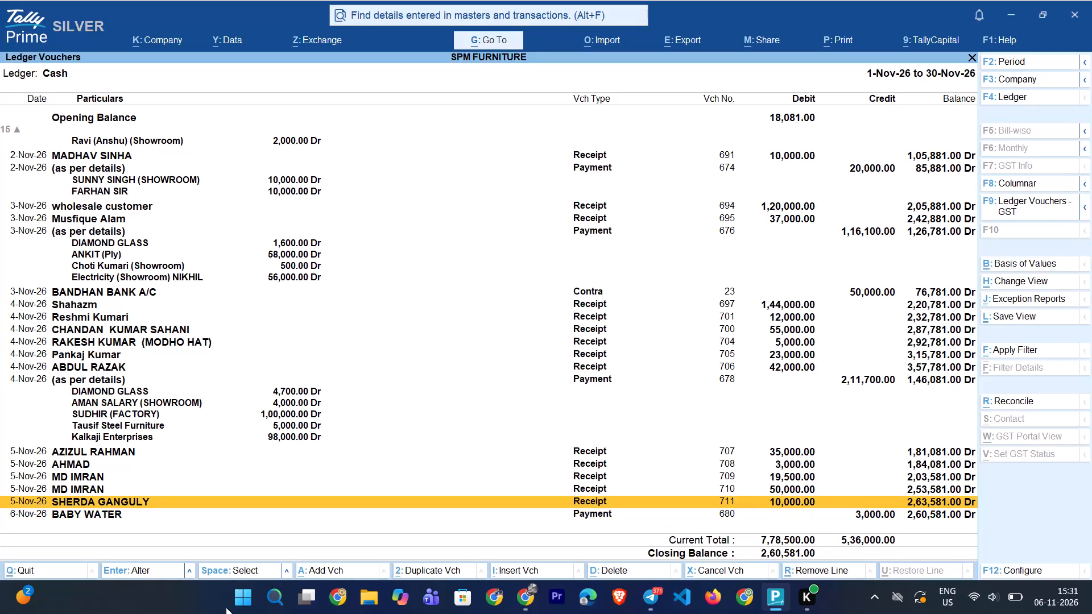
Start a payment voucher dated 5-Nov-26 from the Cash ledger with Cash as the paying account.
{"action": "key", "text": "alt+a"}
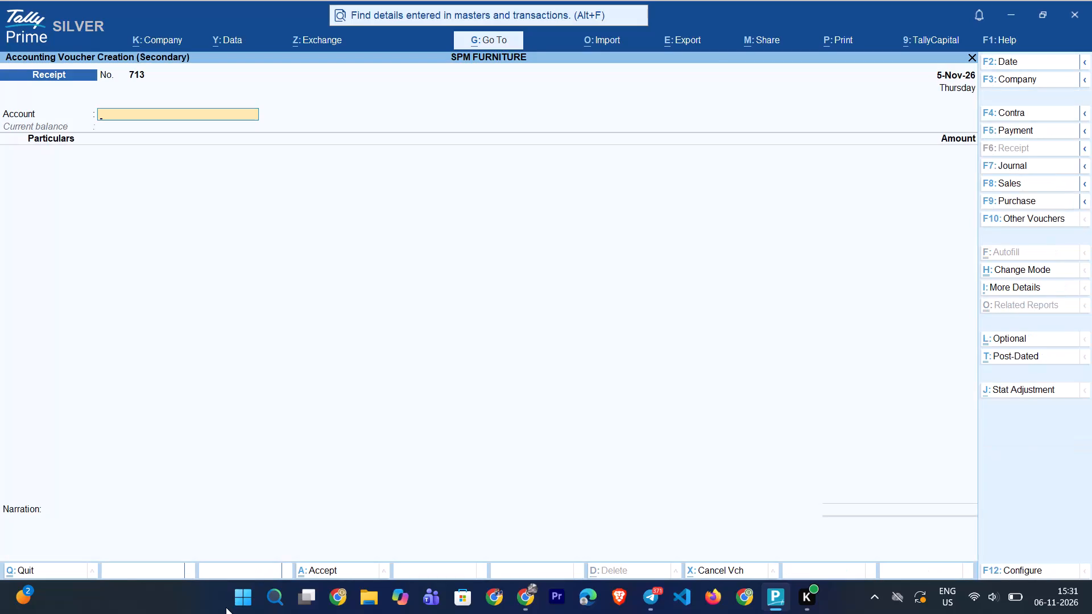
{"action": "key", "text": "F6"}
{"action": "key", "text": "F5"}
{"action": "type", "text": "CAS"}
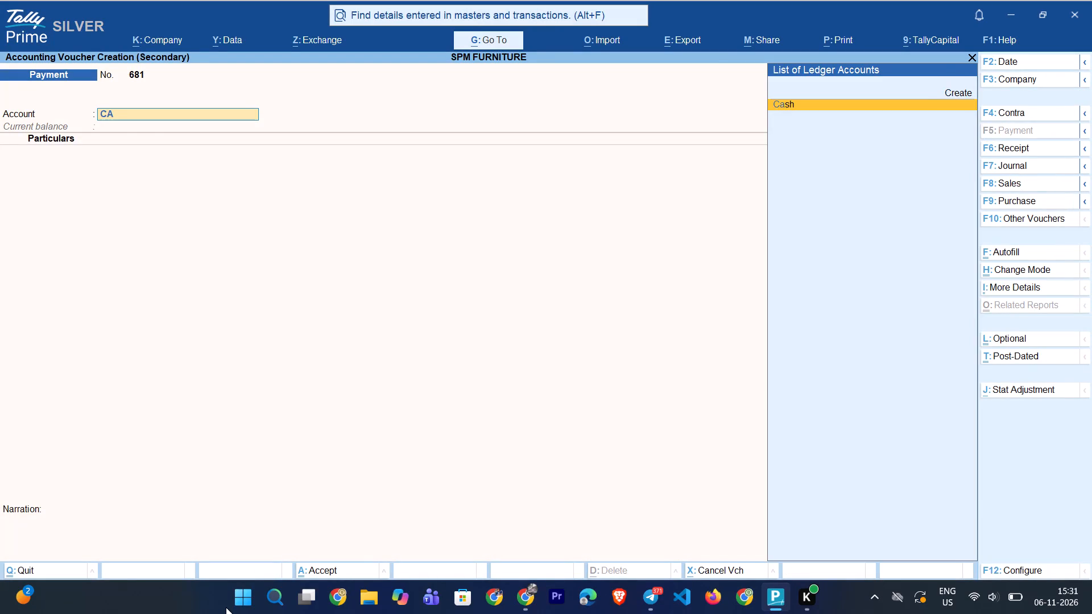
{"action": "key", "text": "Return"}
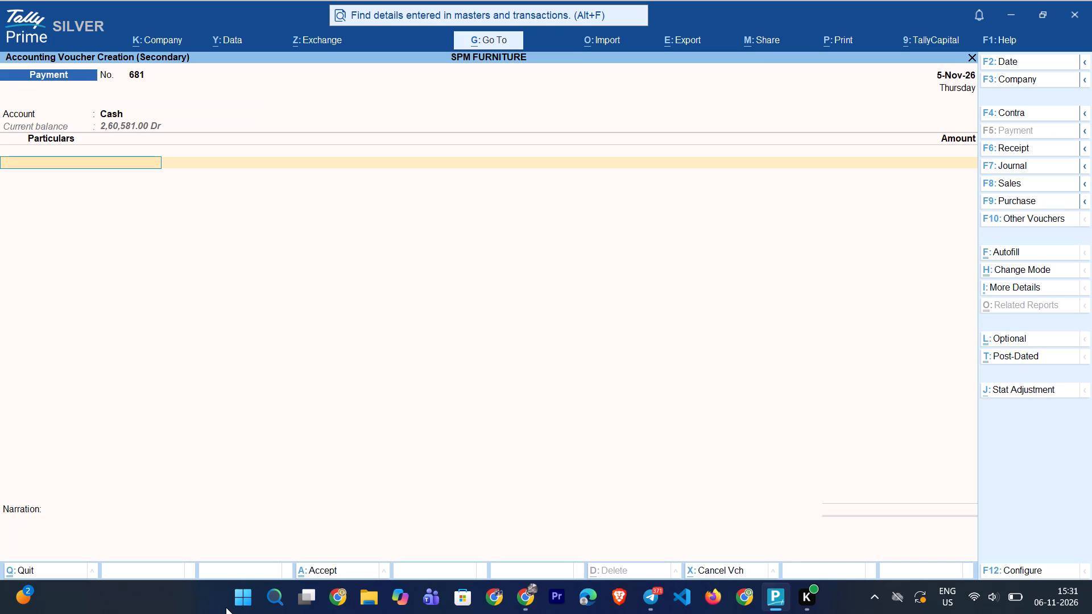
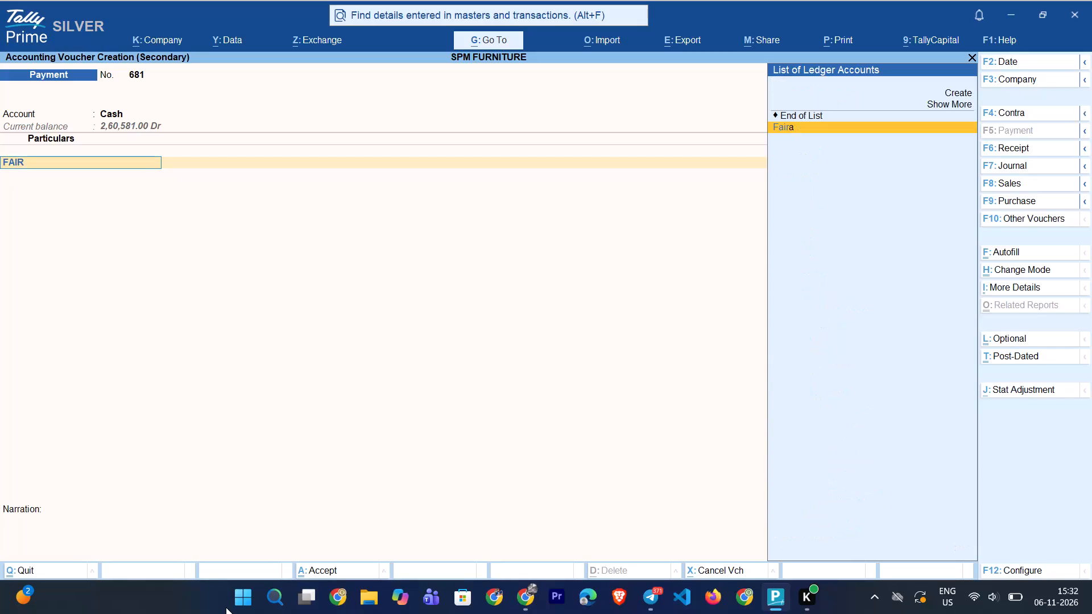
Enter a 1,400 payment to the Faira ledger on the voucher's first line, leaving its narration blank.
{"action": "key", "text": "Return"}
{"action": "type", "text": "1400"}
{"action": "key", "text": "Return"}
{"action": "key", "text": "Return"}
{"action": "key", "text": "Return"}
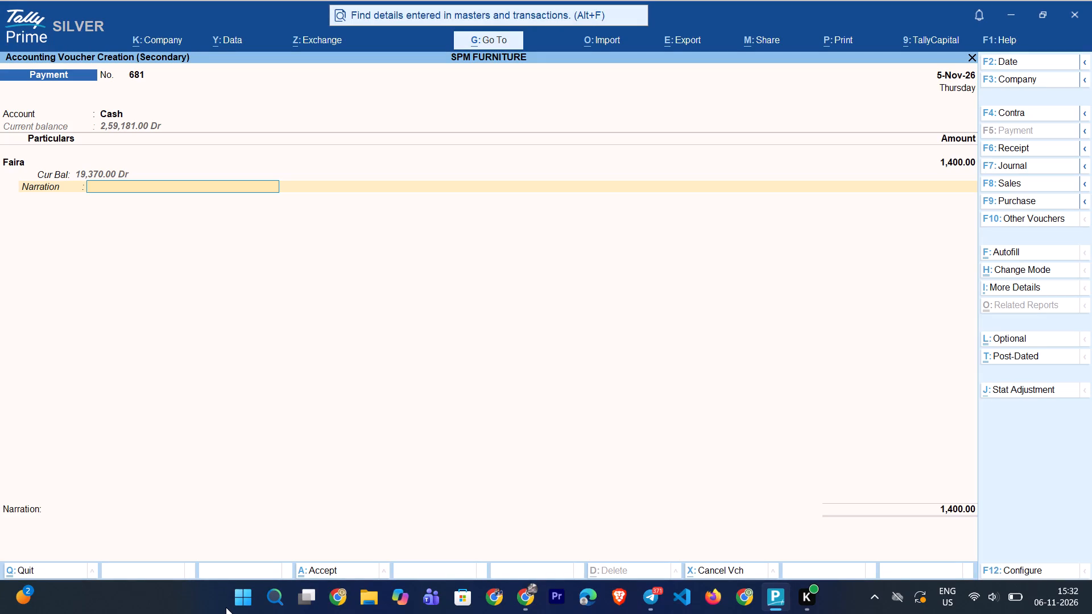
{"action": "key", "text": "Return"}
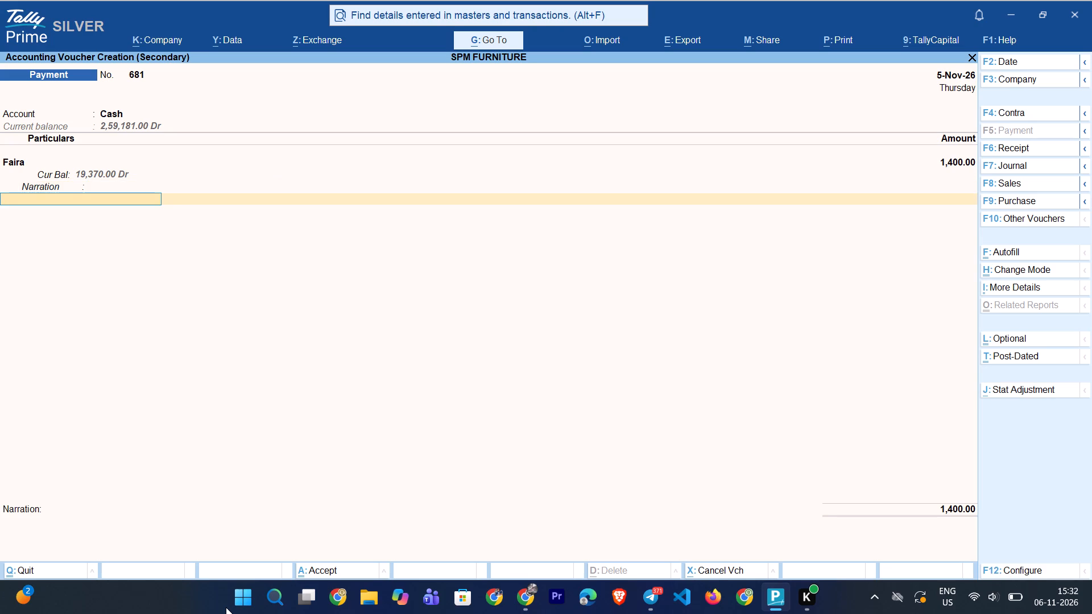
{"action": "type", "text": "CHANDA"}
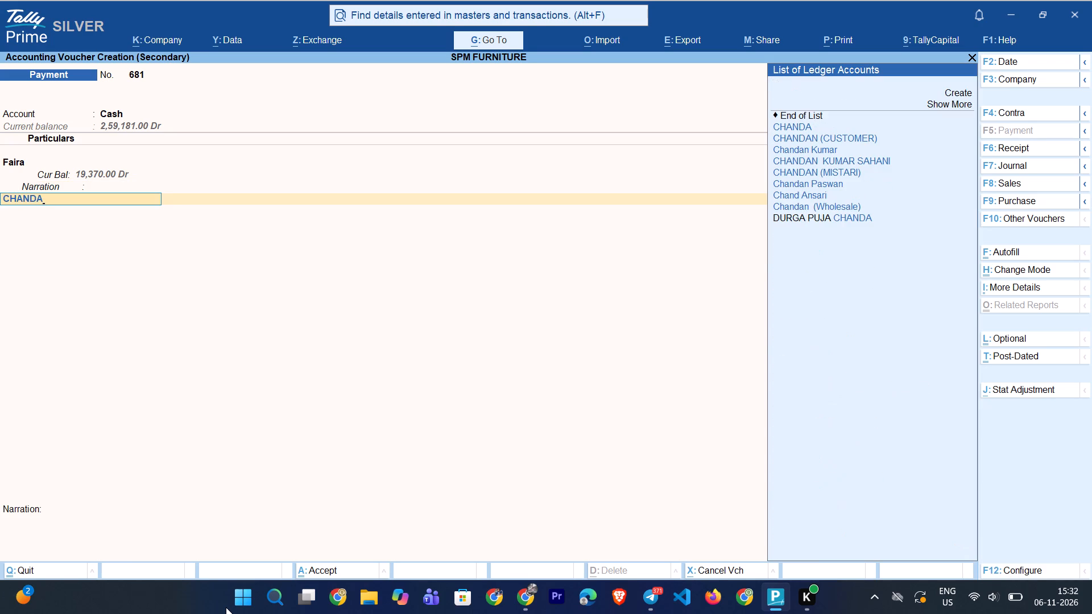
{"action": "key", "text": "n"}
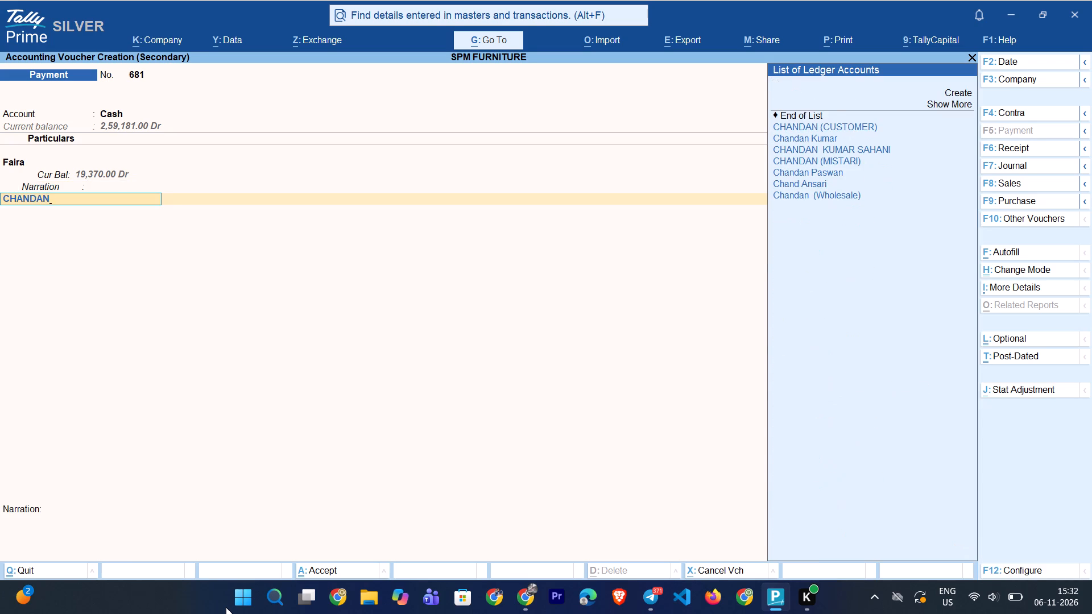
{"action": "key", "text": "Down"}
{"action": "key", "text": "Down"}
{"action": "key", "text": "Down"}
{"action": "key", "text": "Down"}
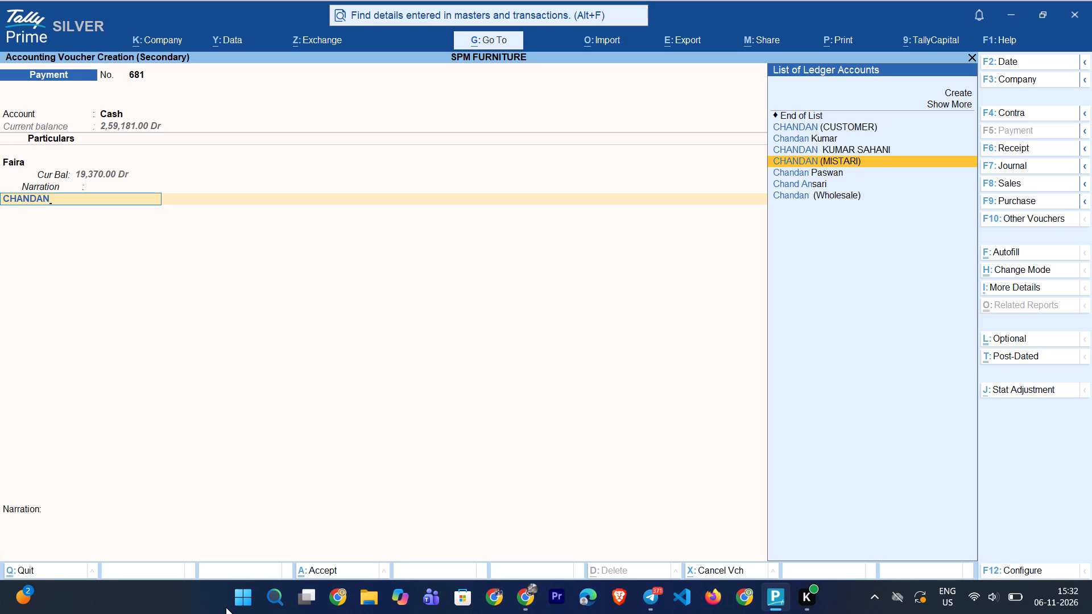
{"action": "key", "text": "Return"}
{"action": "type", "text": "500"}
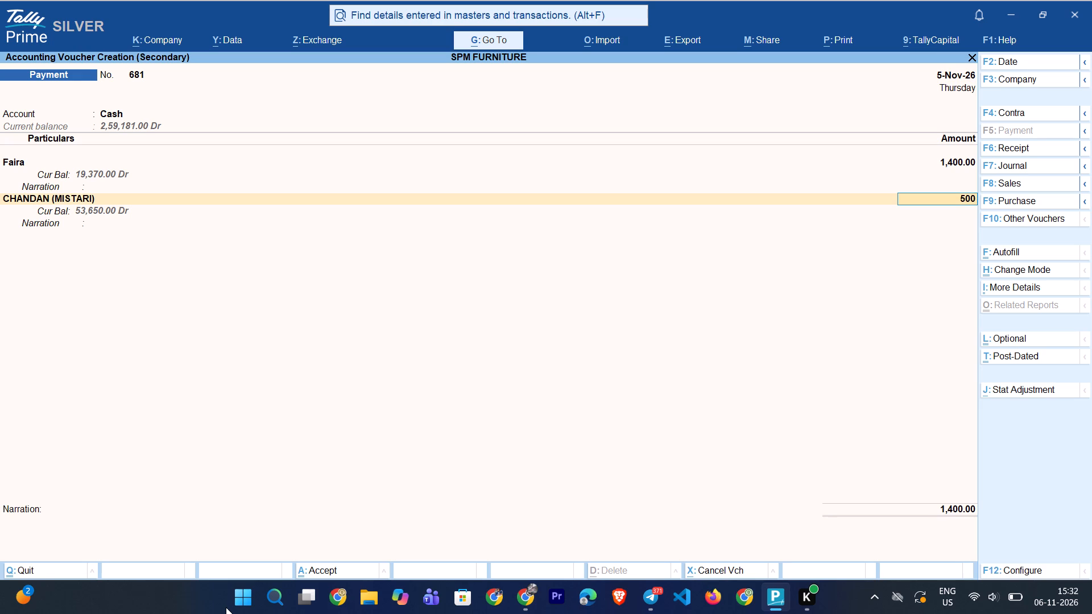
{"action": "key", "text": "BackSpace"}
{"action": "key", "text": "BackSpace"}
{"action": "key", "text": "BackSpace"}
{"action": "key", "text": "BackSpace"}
Enter a 500 payment to the CHANDA ledger on the second line, allocated On Account.
{"action": "type", "text": "CHANDA"}
{"action": "key", "text": "Down"}
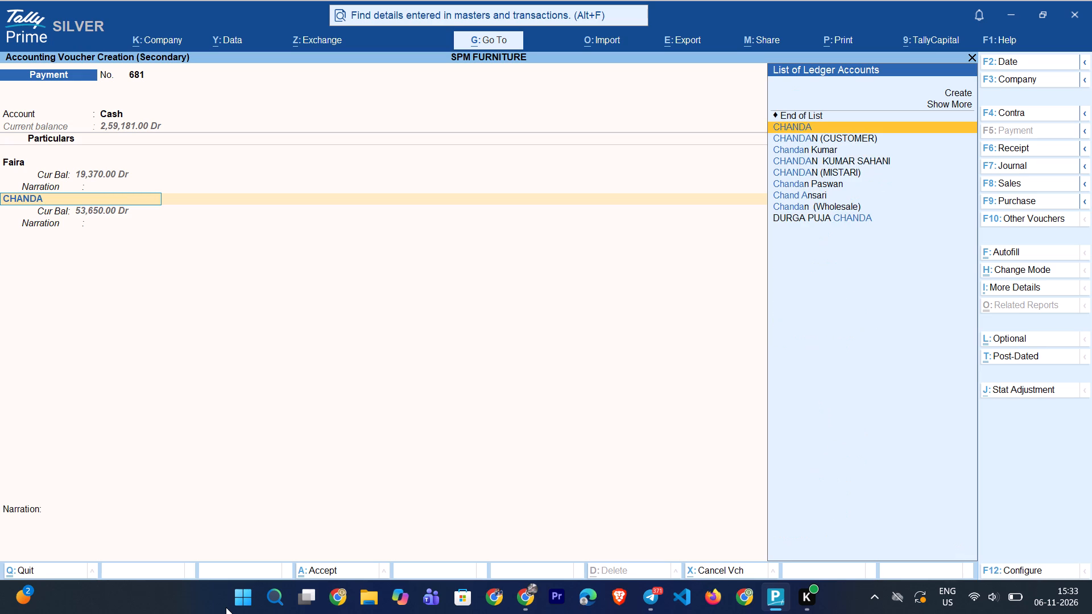
{"action": "key", "text": "Return"}
{"action": "type", "text": "500"}
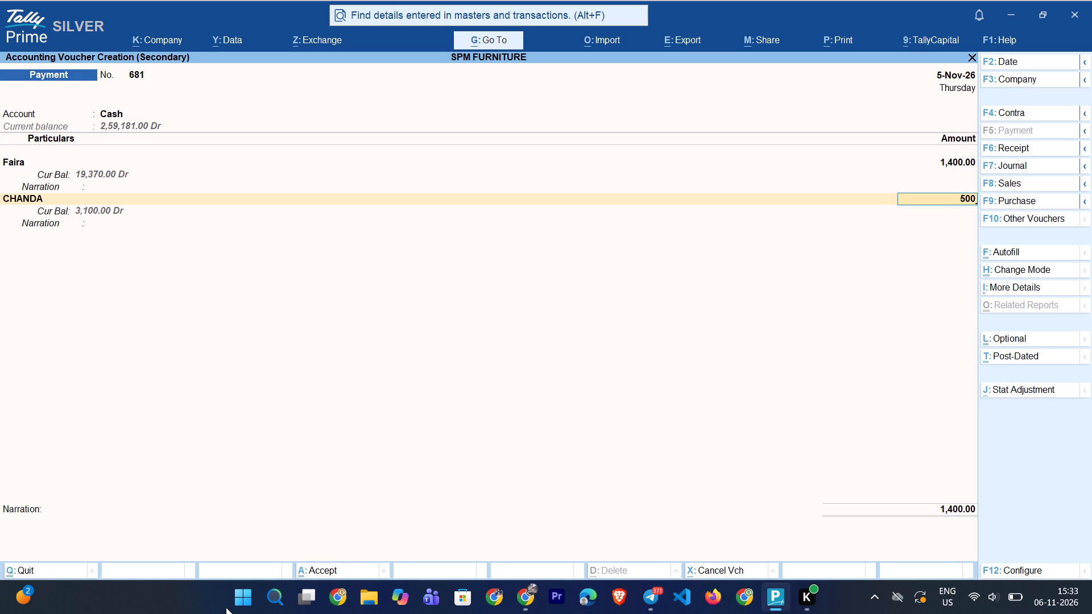
{"action": "key", "text": "Return"}
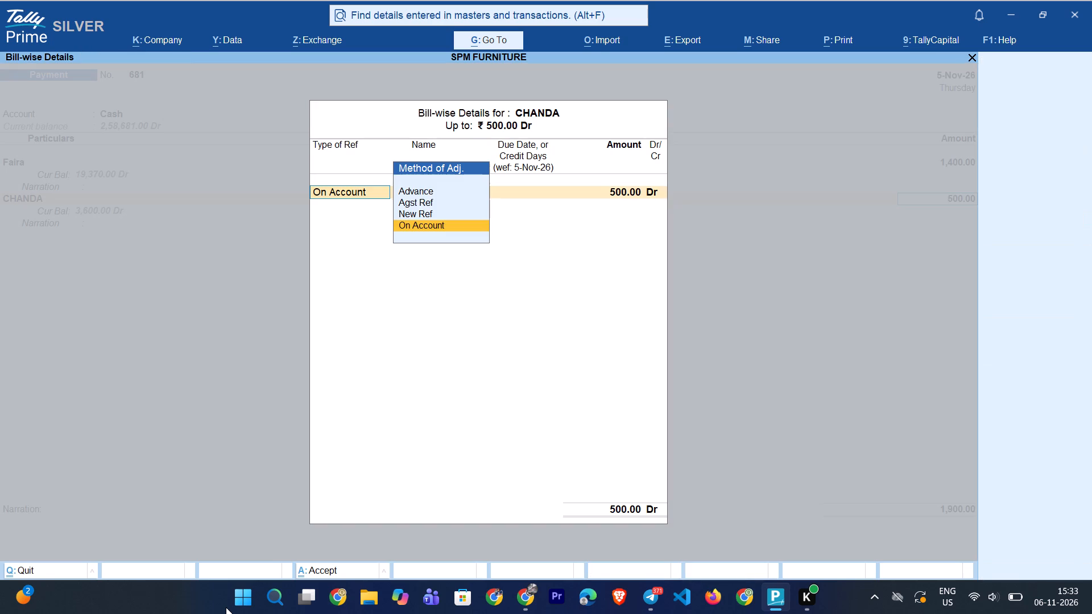
{"action": "key", "text": "Return"}
{"action": "key", "text": "Return"}
{"action": "key", "text": "Return"}
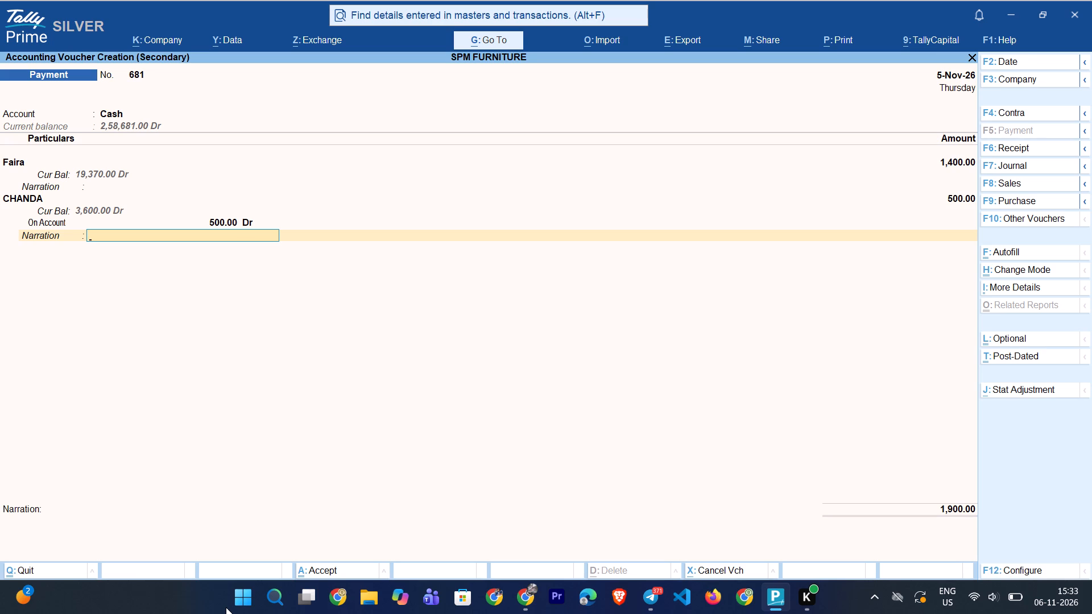
{"action": "key", "text": "Return"}
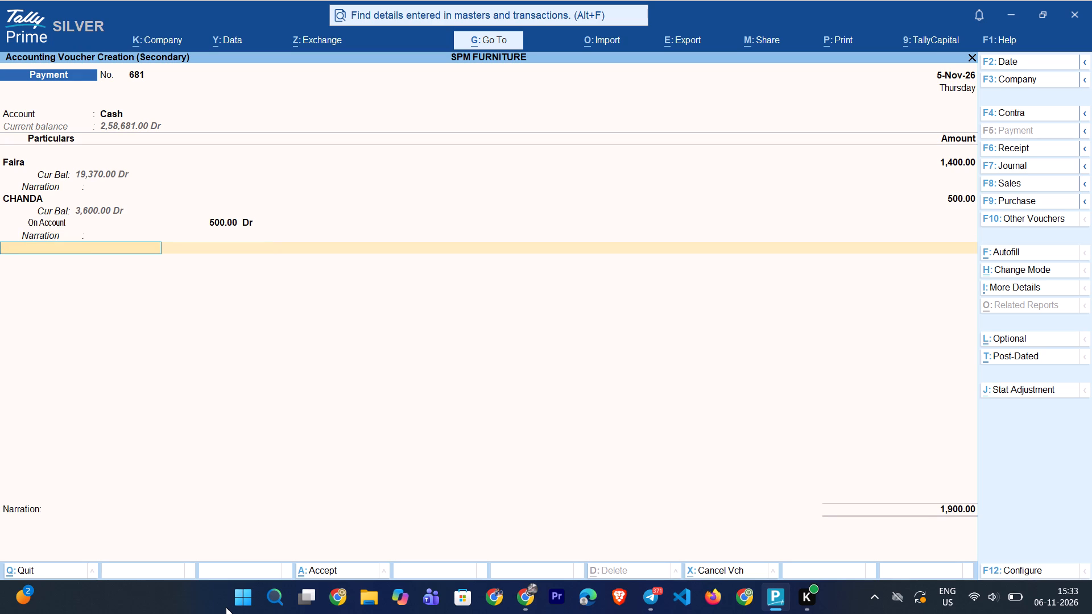
Add another payment line to the CHANDA ledger for 700.
{"action": "type", "text": "CHANDA"}
{"action": "key", "text": "Down"}
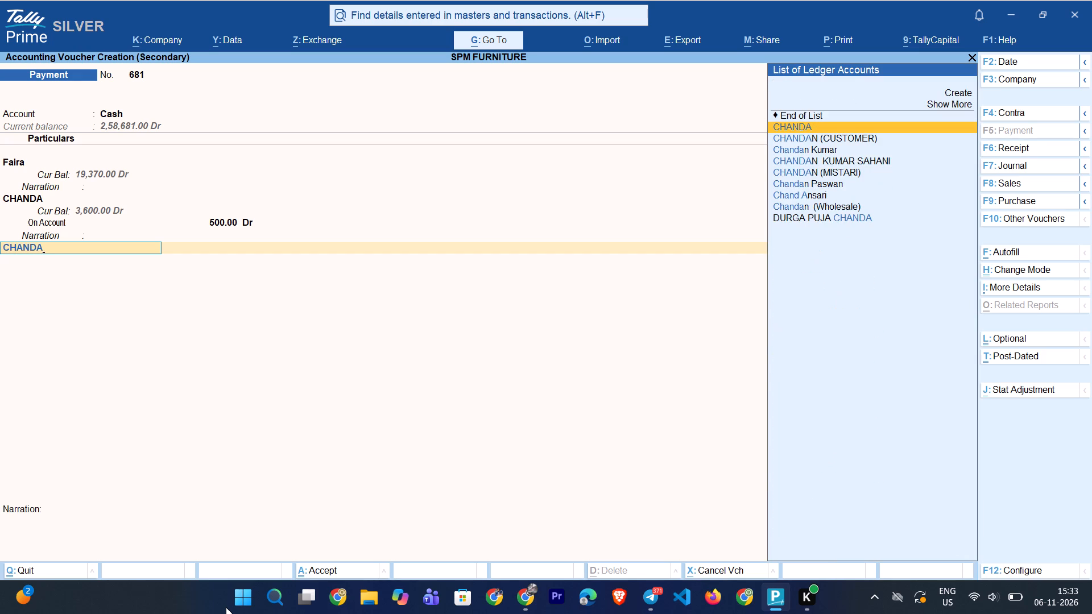
{"action": "key", "text": "Return"}
{"action": "type", "text": "700"}
{"action": "key", "text": "Return"}
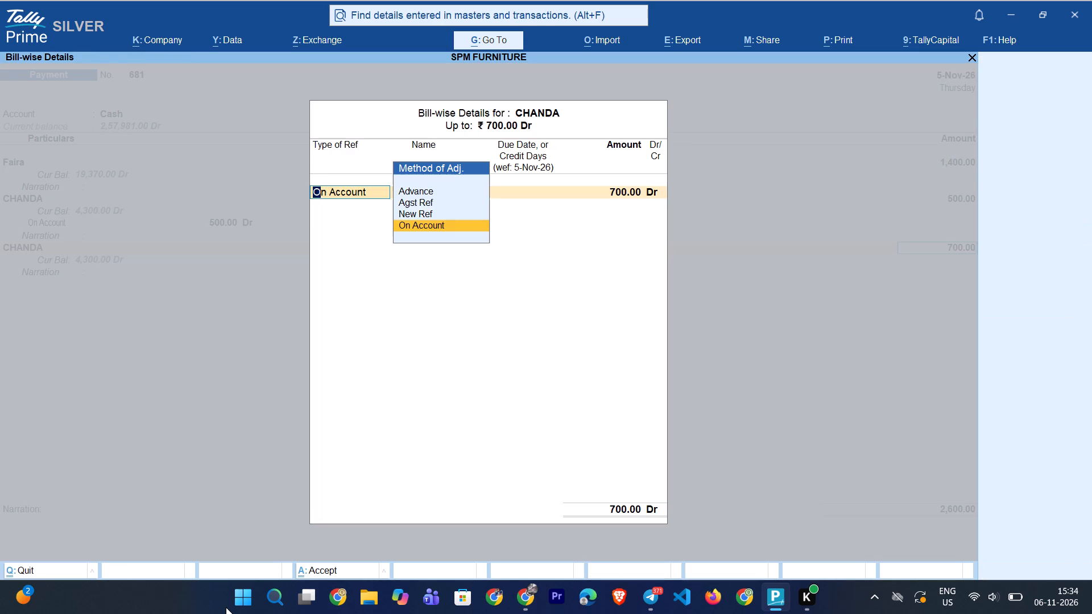
Go back to the 500 CHANDA line and enter RAMPUR as its narration.
{"action": "key", "text": "BackSpace"}
{"action": "key", "text": "BackSpace"}
{"action": "key", "text": "BackSpace"}
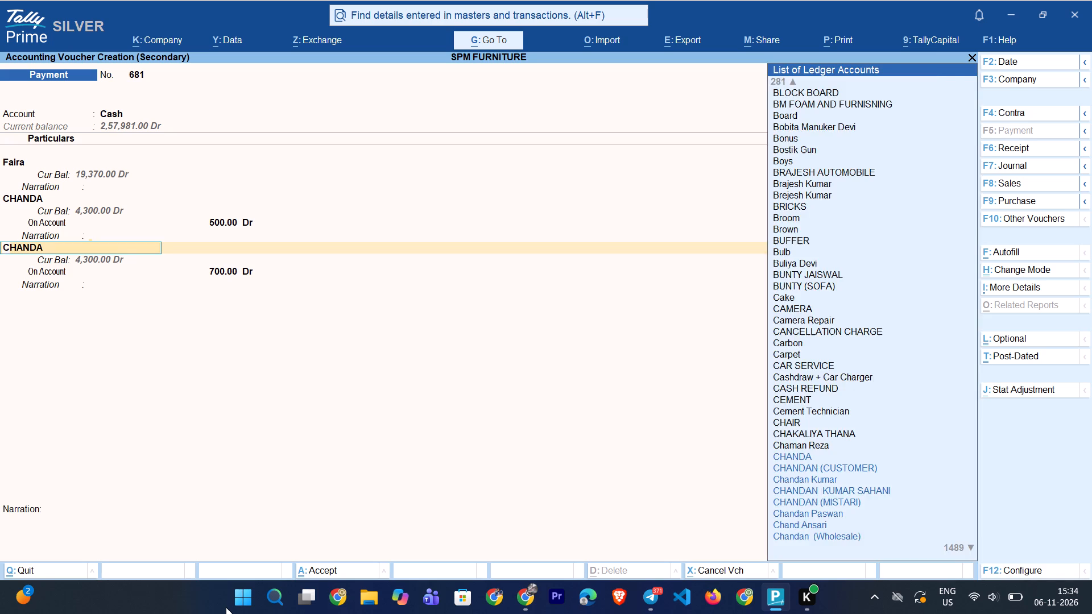
{"action": "key", "text": "BackSpace"}
{"action": "key", "text": "Return"}
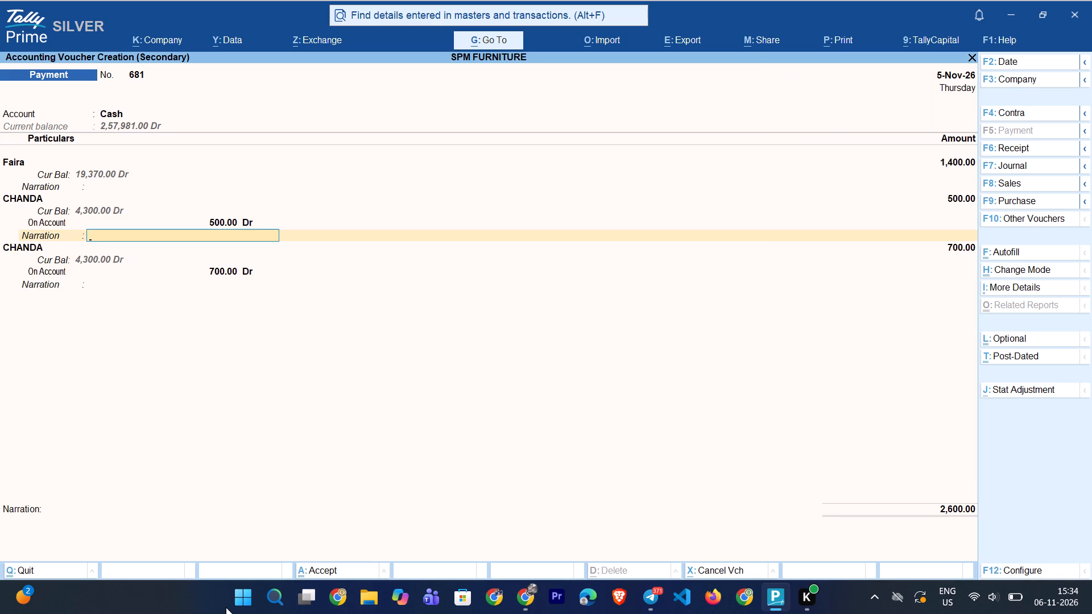
{"action": "type", "text": "RAM"}
{"action": "type", "text": "PUR"}
{"action": "key", "text": "Return"}
Keep the 700 CHANDA line allocated On Account and enter OM KATA as its narration.
{"action": "key", "text": "Return"}
{"action": "key", "text": "Return"}
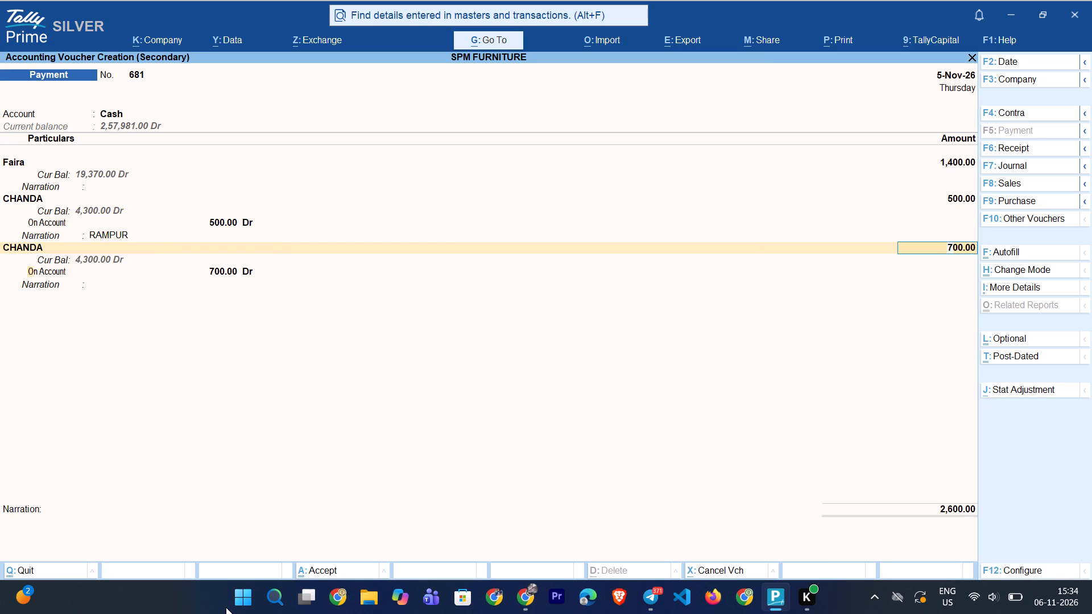
{"action": "key", "text": "Return"}
{"action": "key", "text": "Return"}
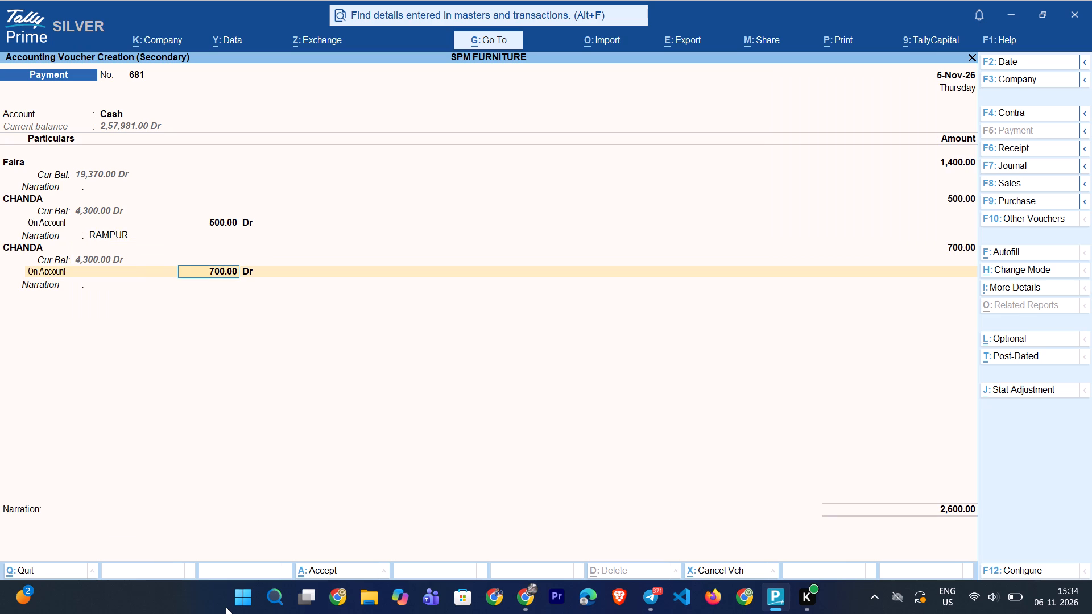
{"action": "key", "text": "Return"}
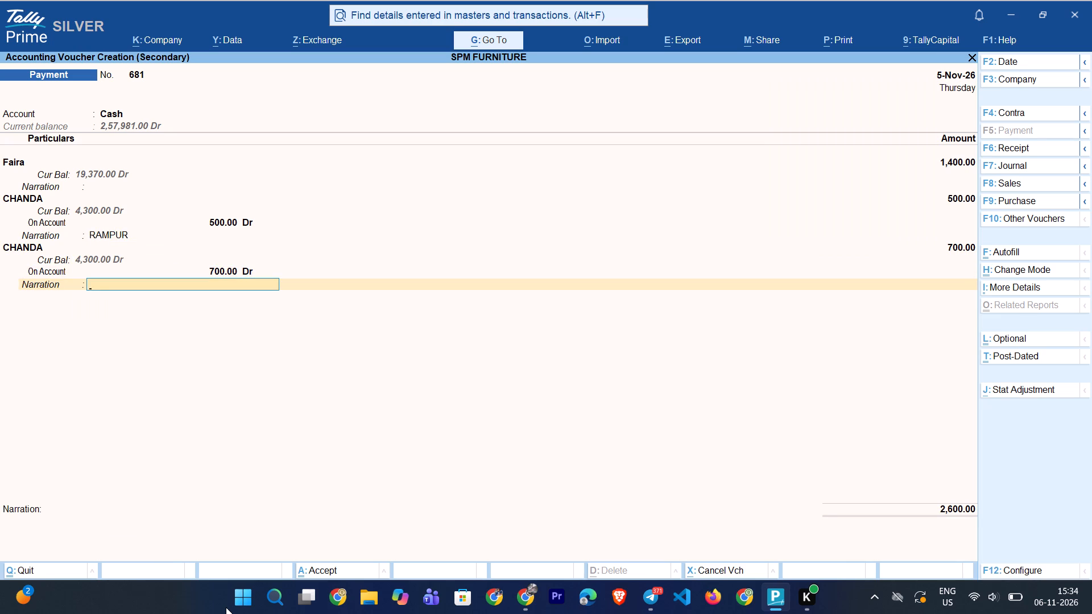
{"action": "type", "text": "OM"}
{"action": "key", "text": "space"}
{"action": "type", "text": "KA"}
{"action": "type", "text": "TA"}
{"action": "key", "text": "Return"}
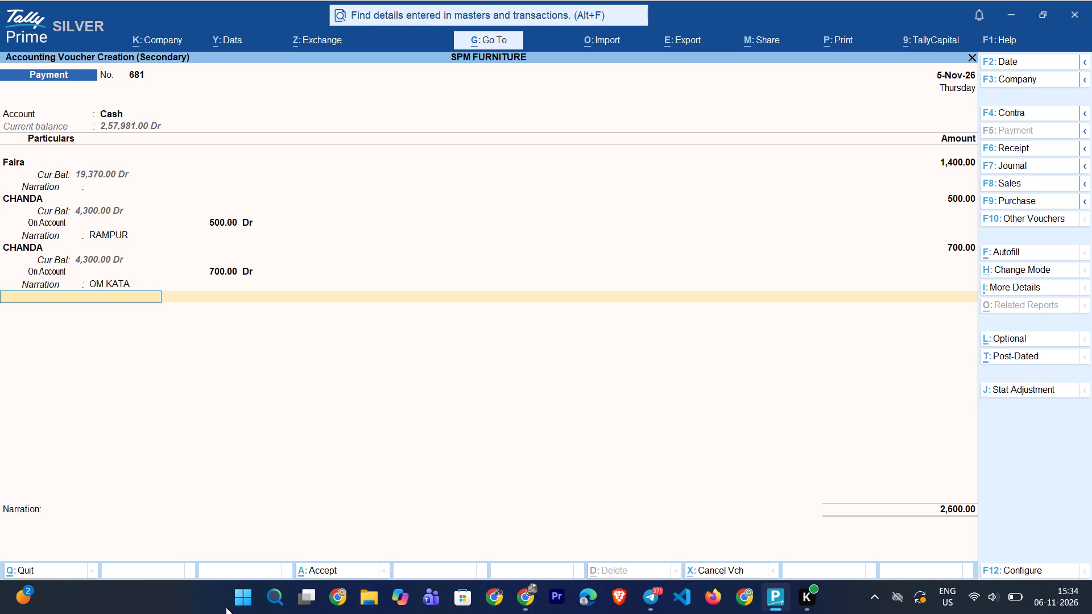
Add a third CHANDA payment line for 200, allocated On Account, with the narration left blank.
{"action": "type", "text": "CHANDA"}
{"action": "key", "text": "Down"}
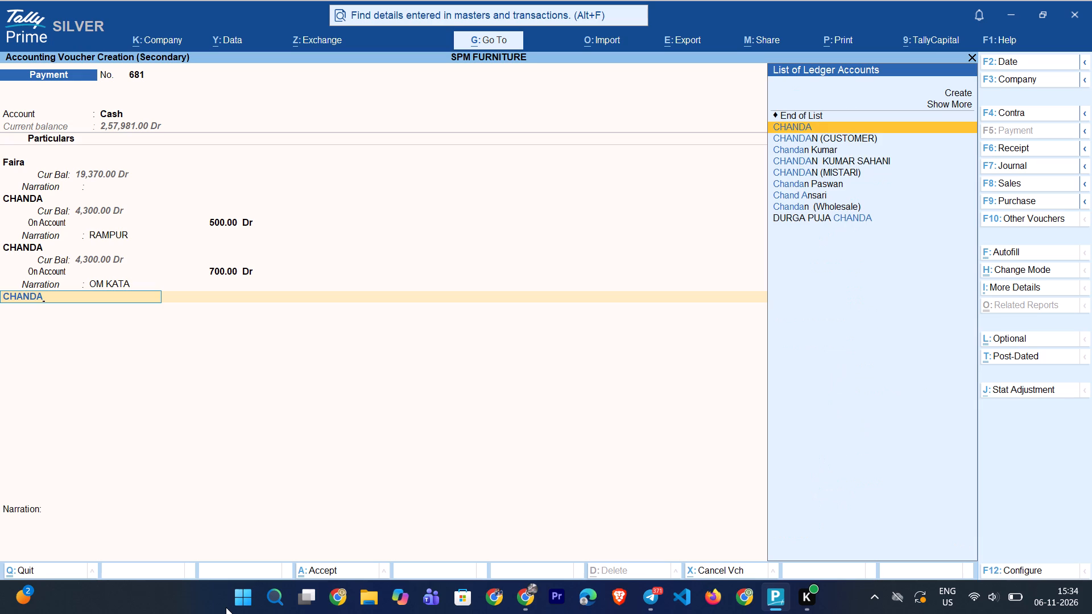
{"action": "key", "text": "Return"}
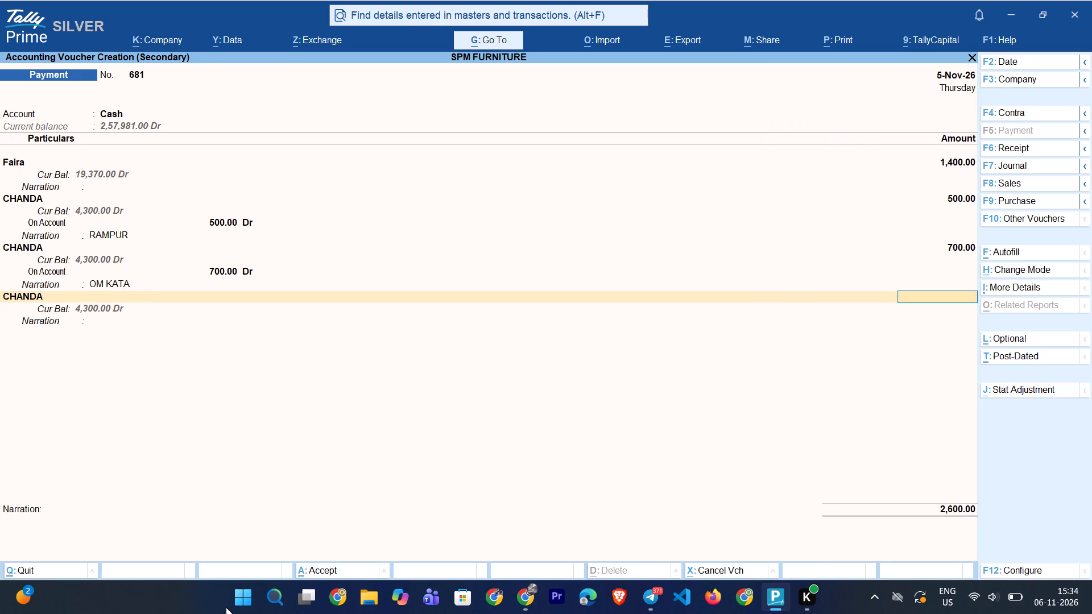
{"action": "type", "text": "200"}
{"action": "key", "text": "Return"}
{"action": "key", "text": "Return"}
{"action": "key", "text": "Return"}
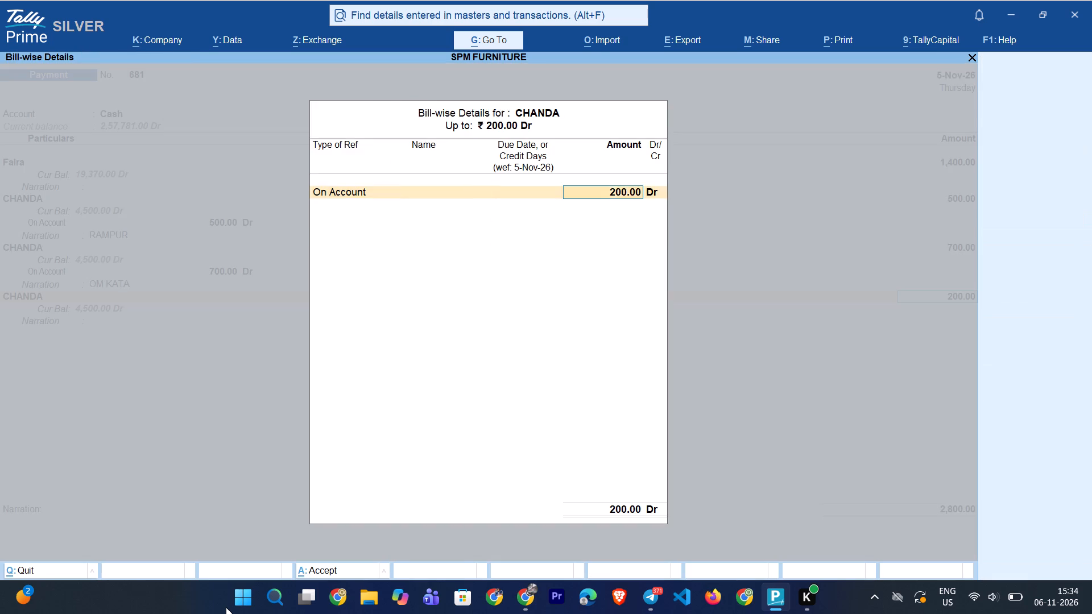
{"action": "key", "text": "Return"}
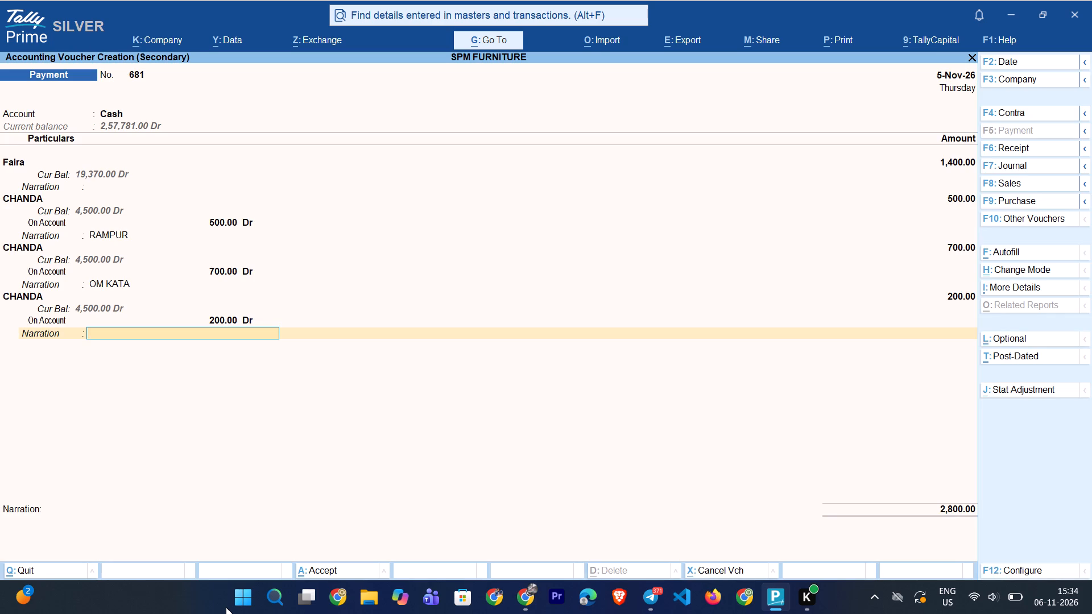
{"action": "key", "text": "Return"}
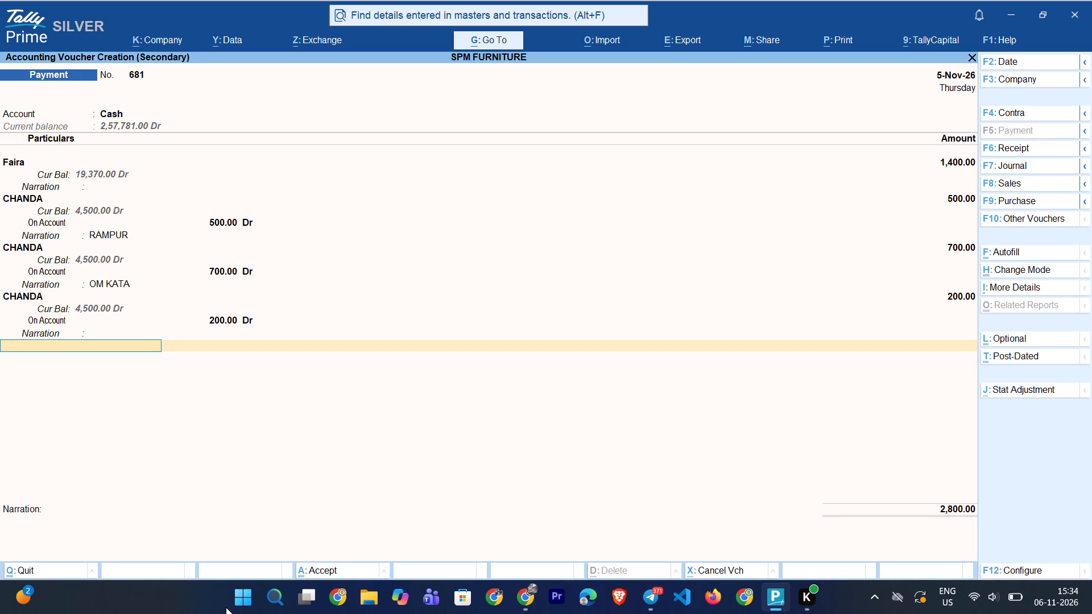
Add a 1,000 payment line to the Bostik Gun ledger, leaving its narration blank.
{"action": "key", "text": "b"}
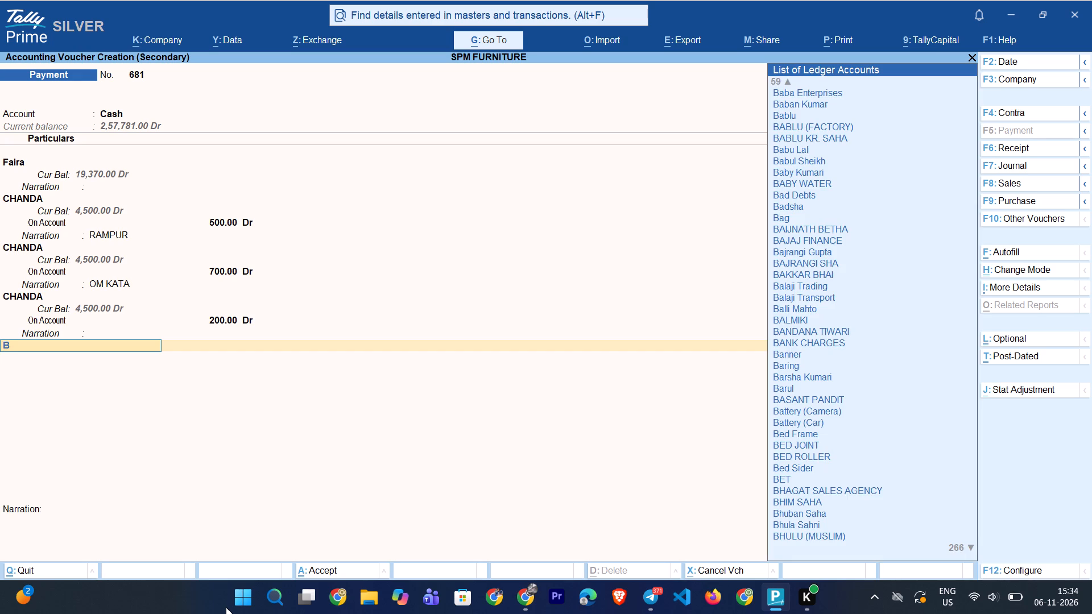
{"action": "type", "text": "OS"}
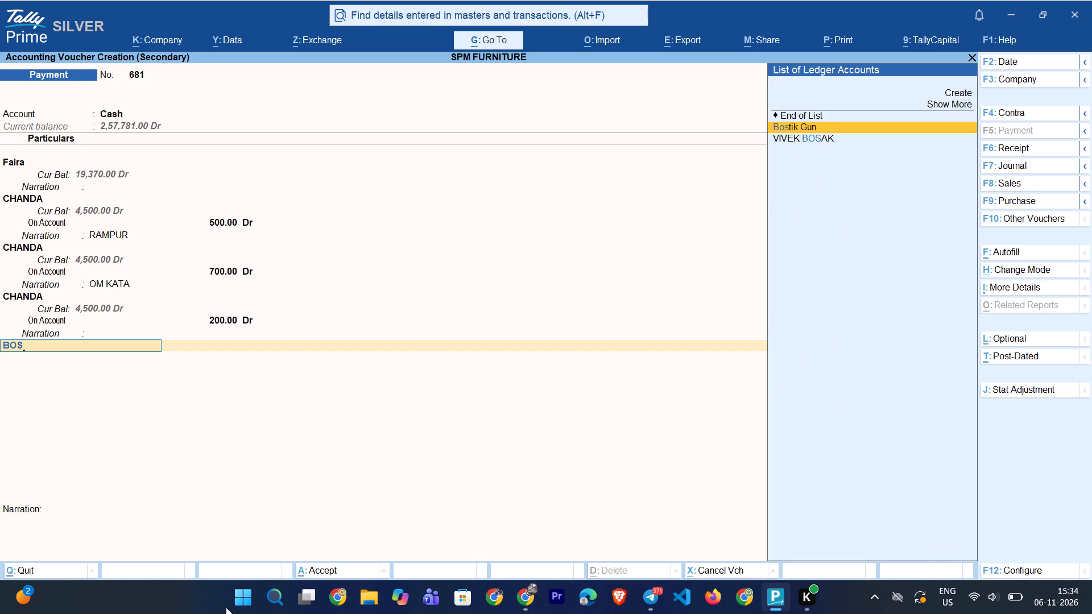
{"action": "key", "text": "Return"}
{"action": "key", "text": "Return"}
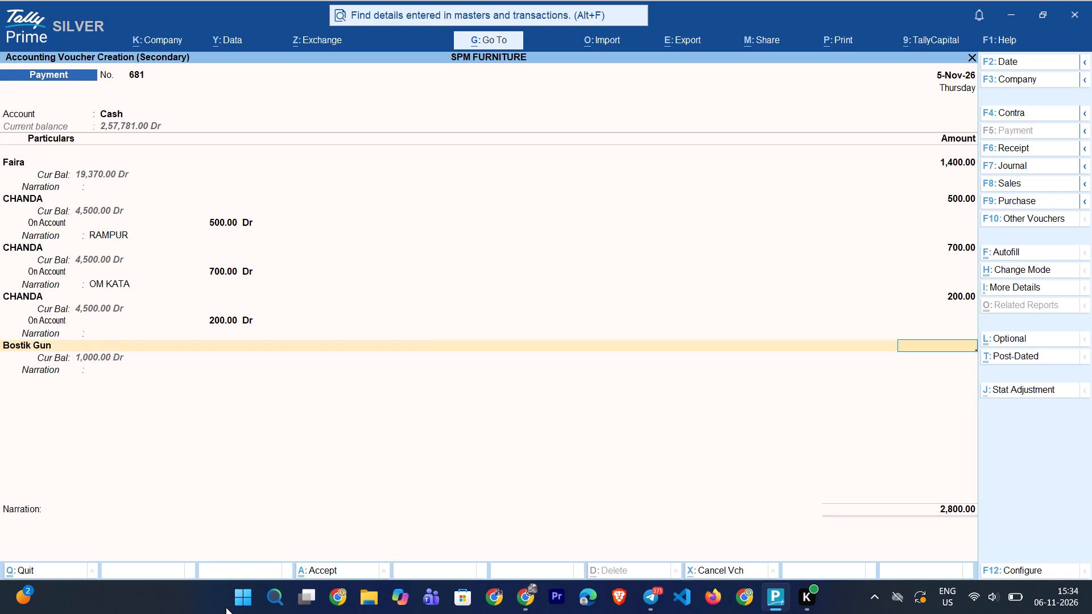
{"action": "type", "text": "1000"}
{"action": "key", "text": "Return"}
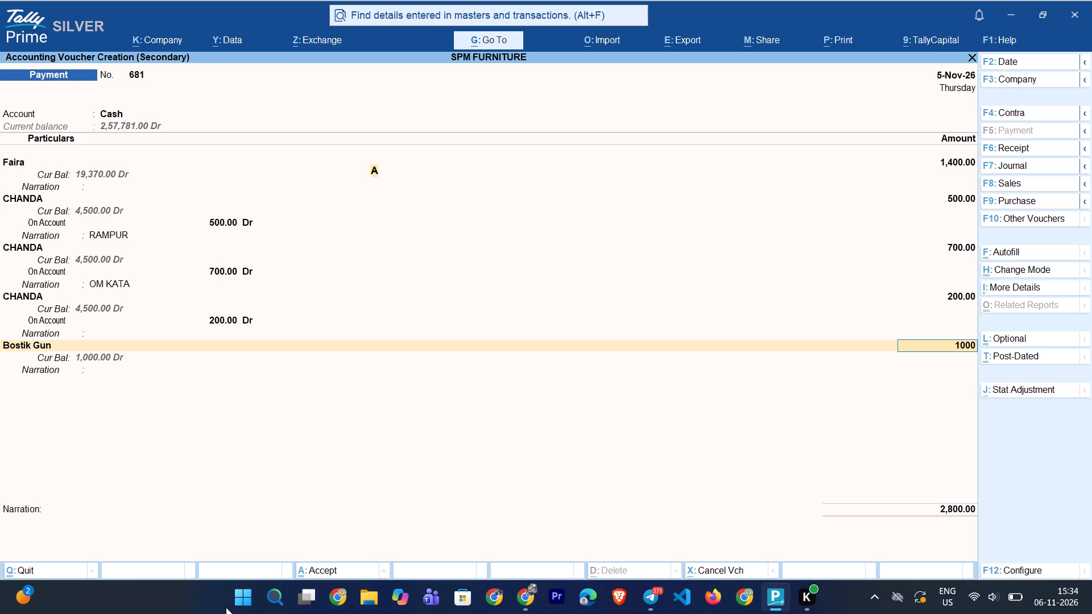
{"action": "key", "text": "Return"}
{"action": "key", "text": "Return"}
{"action": "key", "text": "Return"}
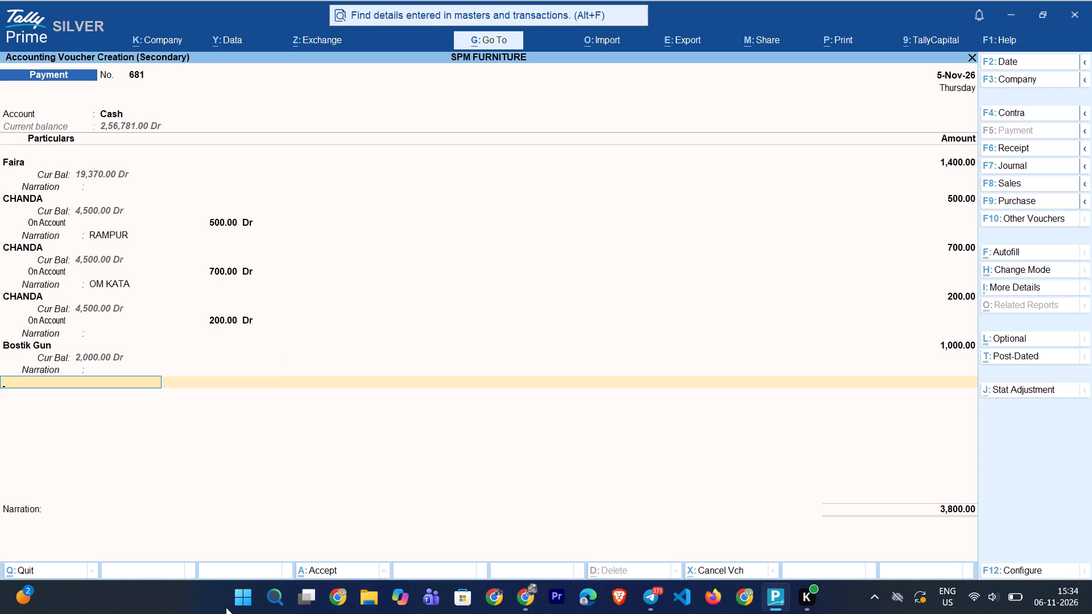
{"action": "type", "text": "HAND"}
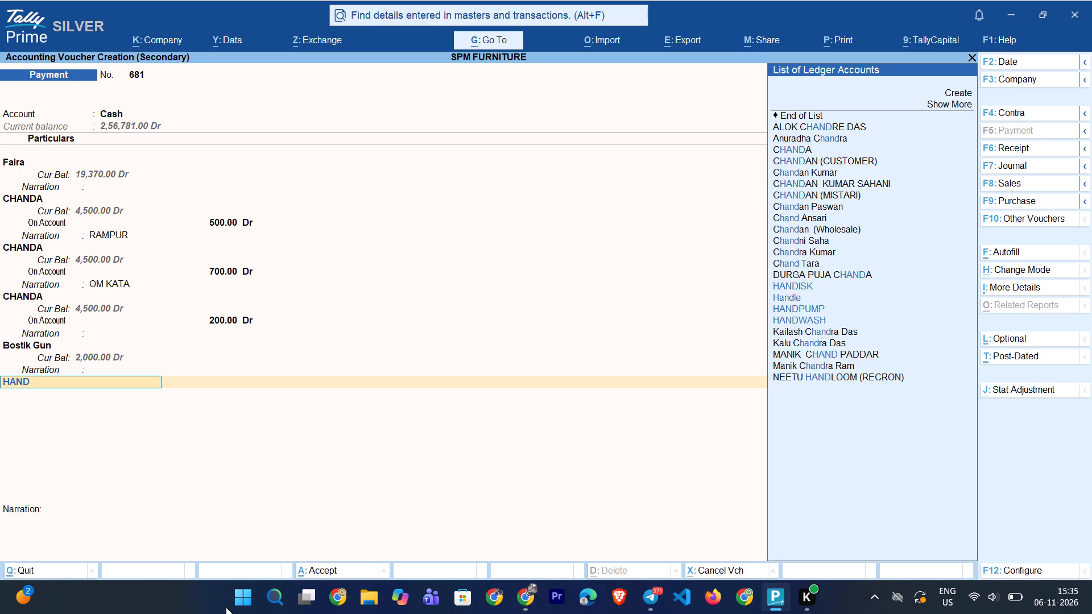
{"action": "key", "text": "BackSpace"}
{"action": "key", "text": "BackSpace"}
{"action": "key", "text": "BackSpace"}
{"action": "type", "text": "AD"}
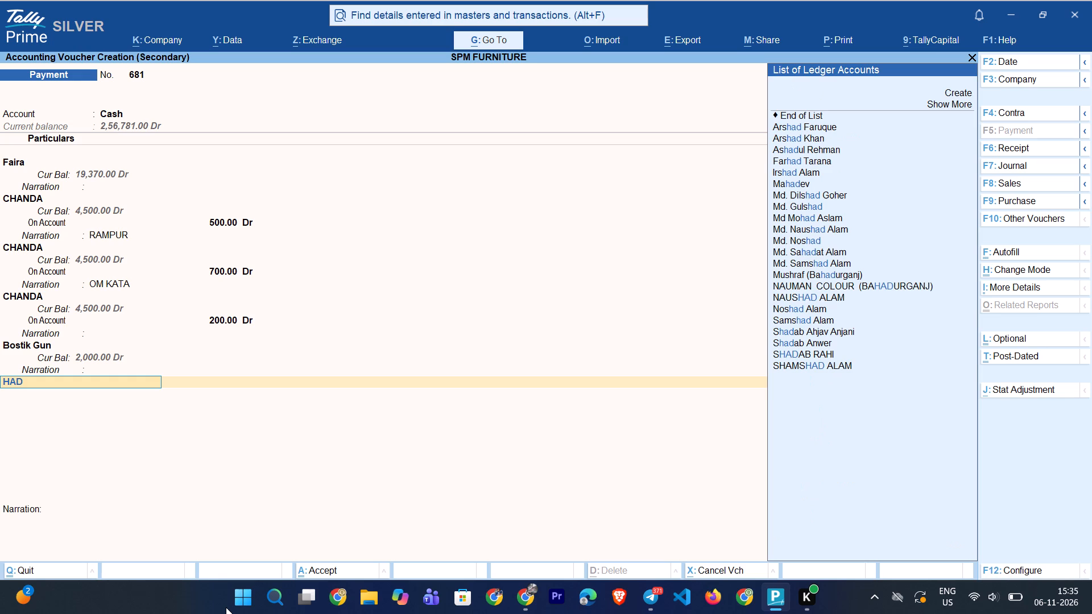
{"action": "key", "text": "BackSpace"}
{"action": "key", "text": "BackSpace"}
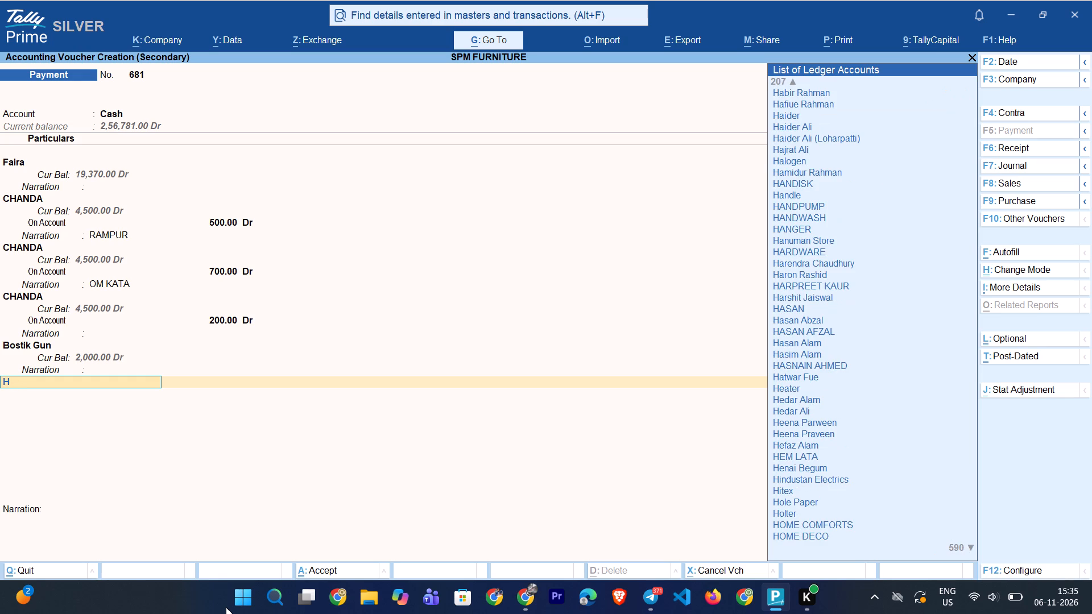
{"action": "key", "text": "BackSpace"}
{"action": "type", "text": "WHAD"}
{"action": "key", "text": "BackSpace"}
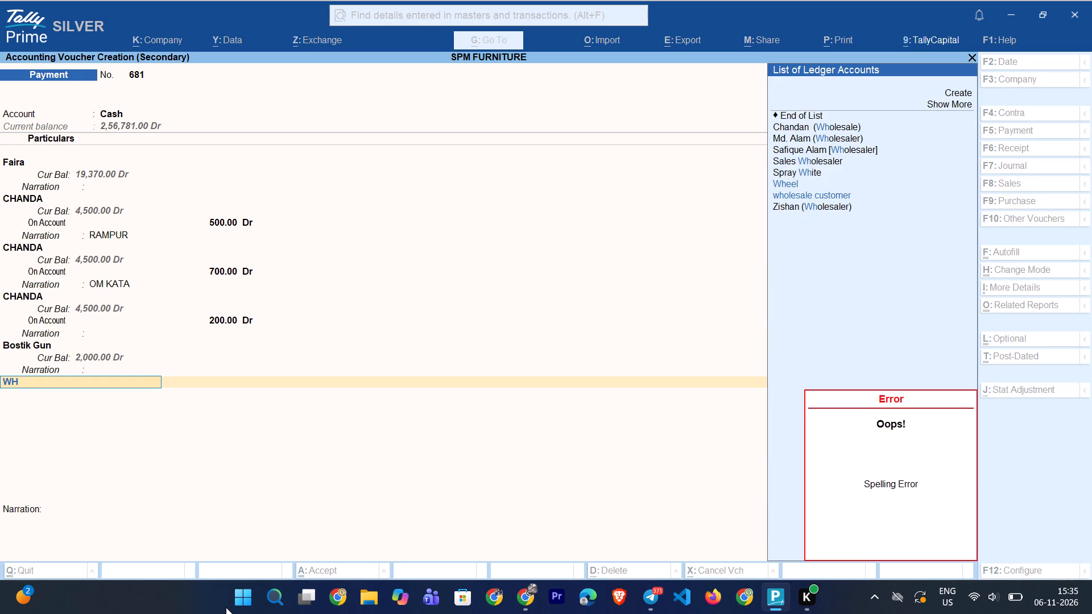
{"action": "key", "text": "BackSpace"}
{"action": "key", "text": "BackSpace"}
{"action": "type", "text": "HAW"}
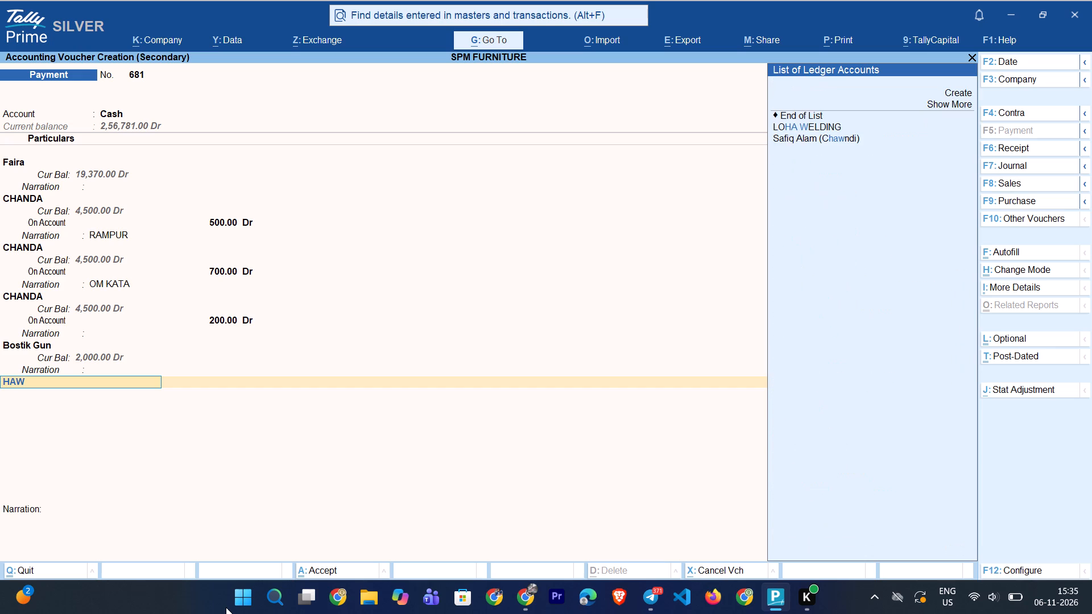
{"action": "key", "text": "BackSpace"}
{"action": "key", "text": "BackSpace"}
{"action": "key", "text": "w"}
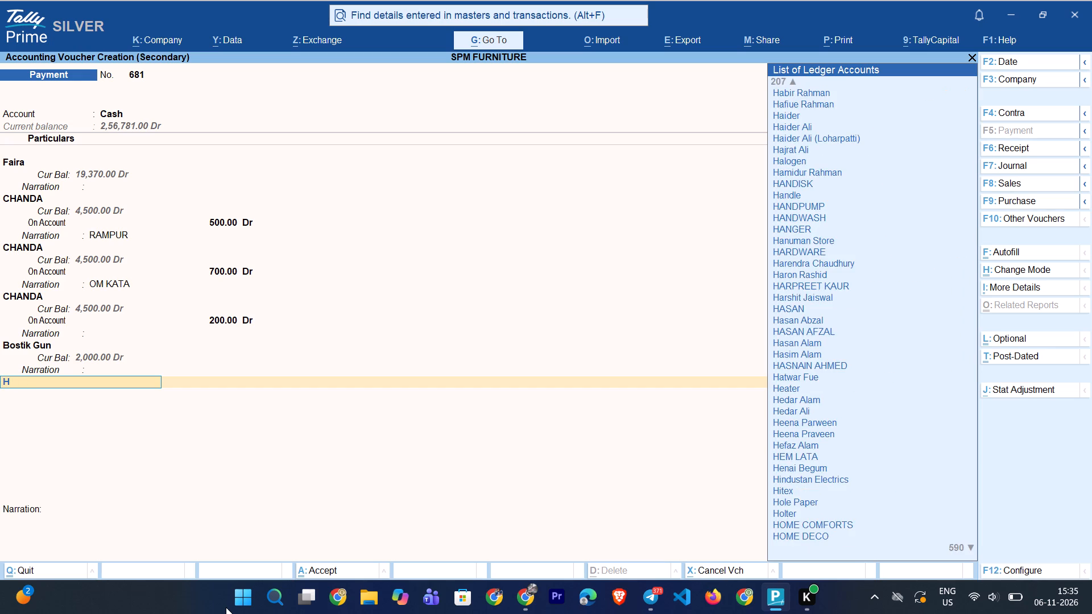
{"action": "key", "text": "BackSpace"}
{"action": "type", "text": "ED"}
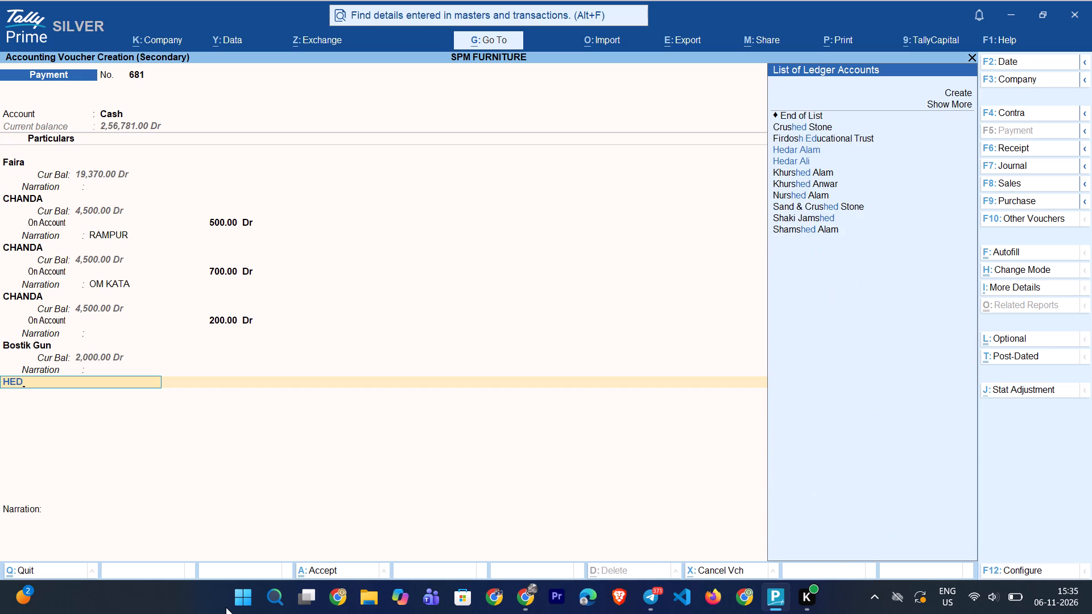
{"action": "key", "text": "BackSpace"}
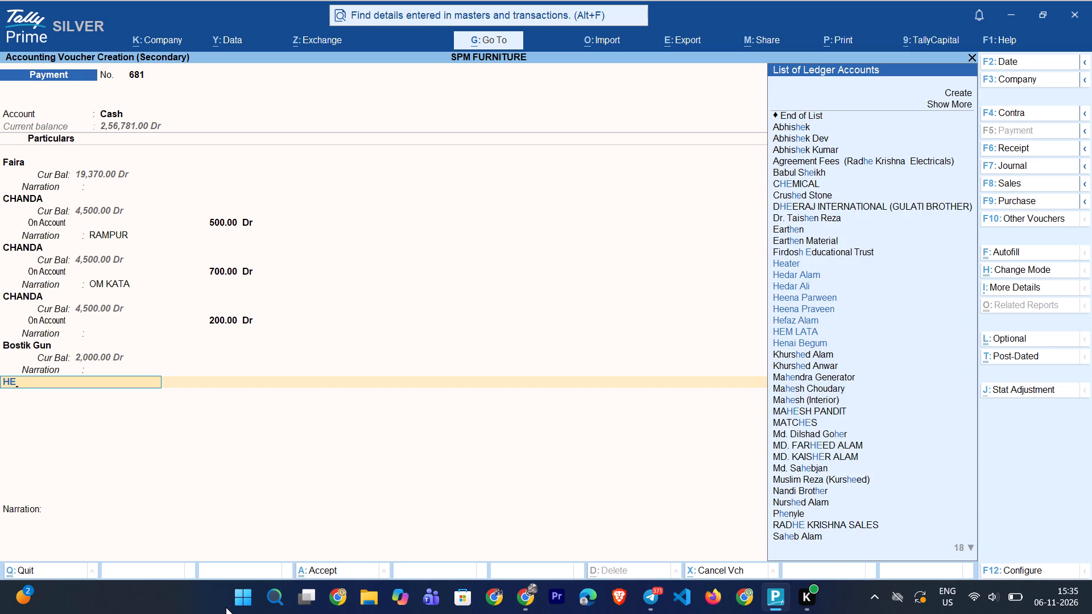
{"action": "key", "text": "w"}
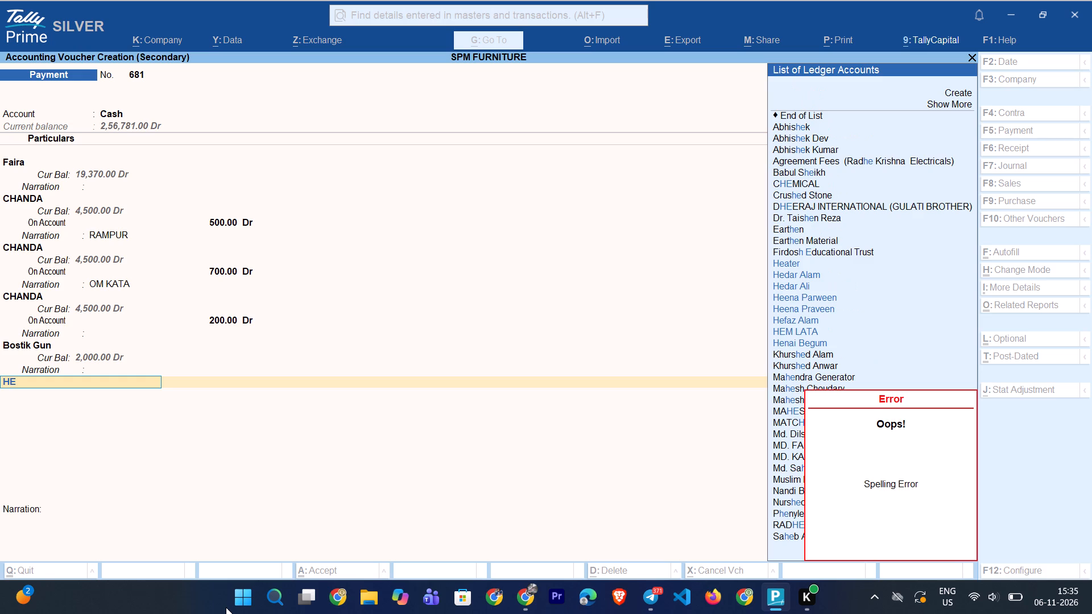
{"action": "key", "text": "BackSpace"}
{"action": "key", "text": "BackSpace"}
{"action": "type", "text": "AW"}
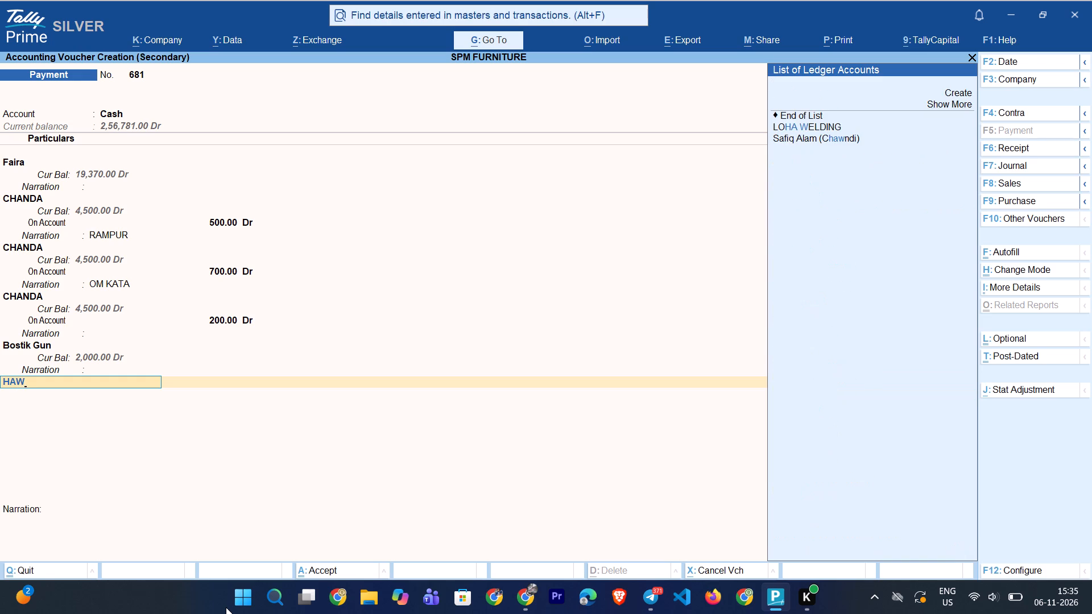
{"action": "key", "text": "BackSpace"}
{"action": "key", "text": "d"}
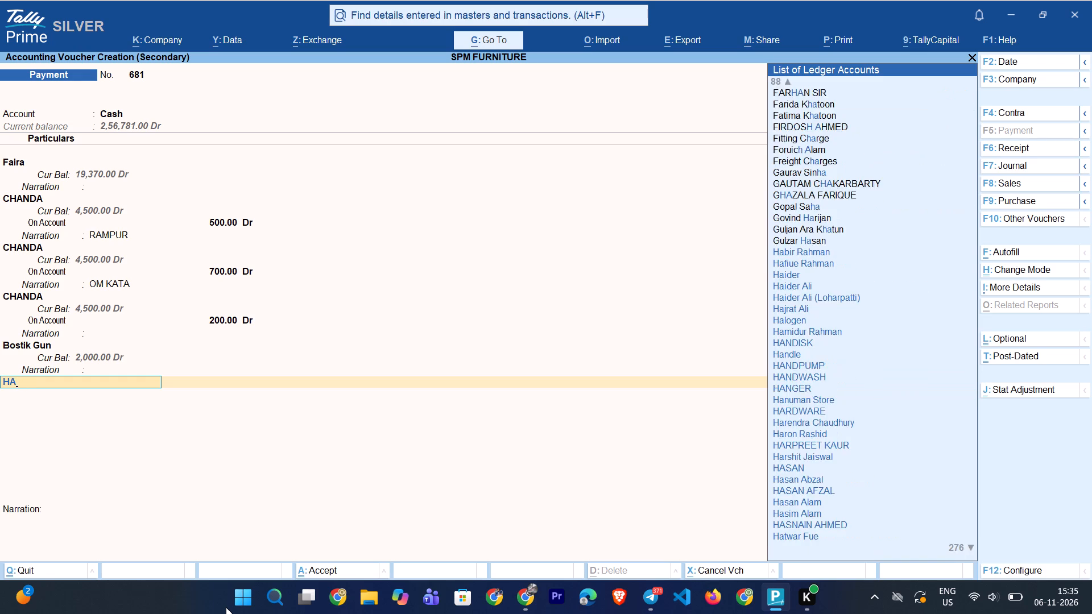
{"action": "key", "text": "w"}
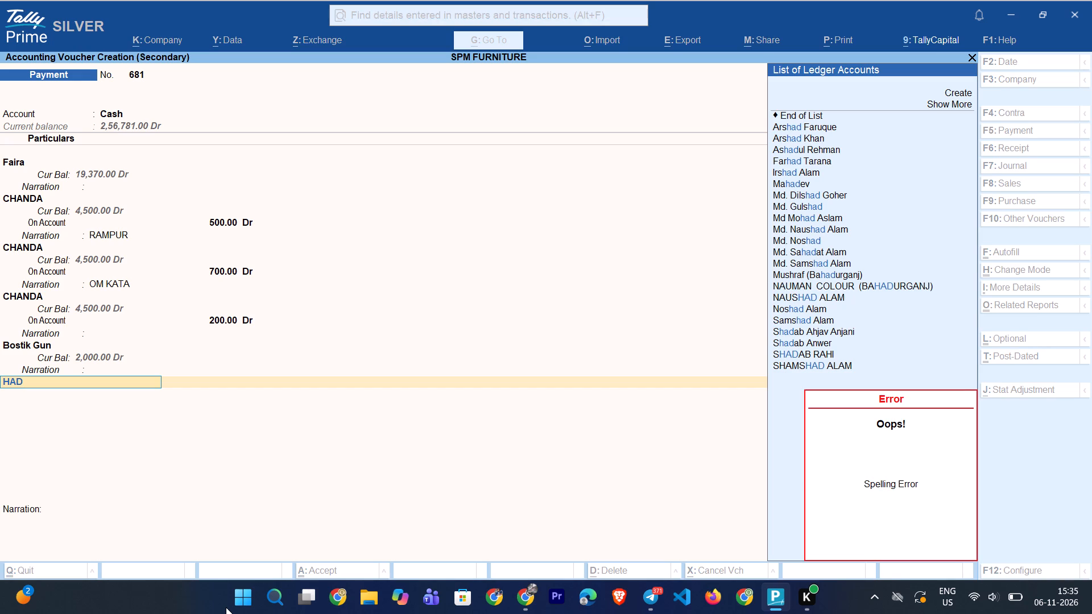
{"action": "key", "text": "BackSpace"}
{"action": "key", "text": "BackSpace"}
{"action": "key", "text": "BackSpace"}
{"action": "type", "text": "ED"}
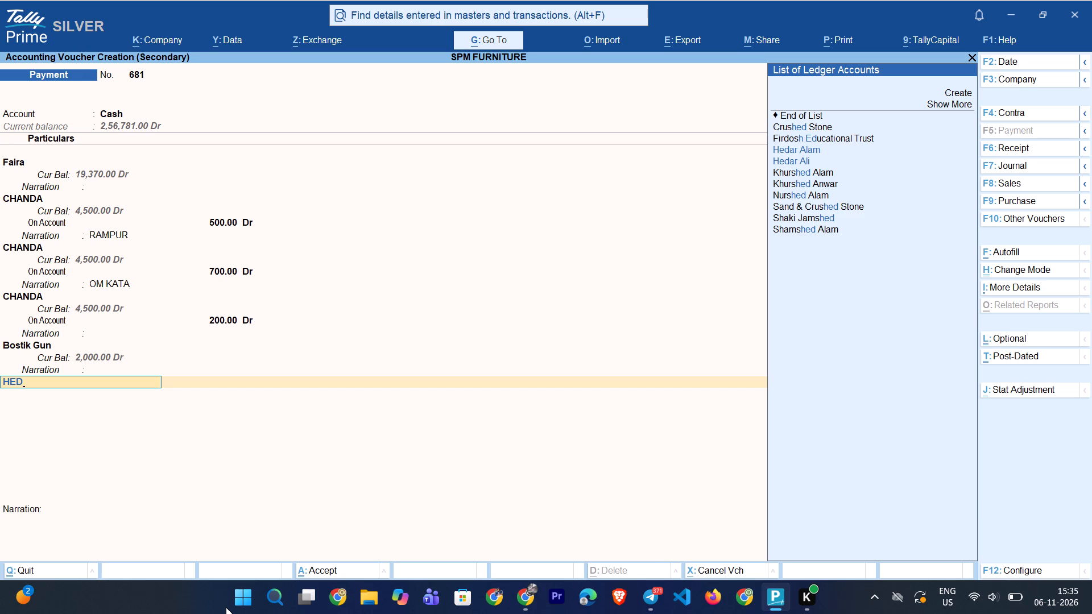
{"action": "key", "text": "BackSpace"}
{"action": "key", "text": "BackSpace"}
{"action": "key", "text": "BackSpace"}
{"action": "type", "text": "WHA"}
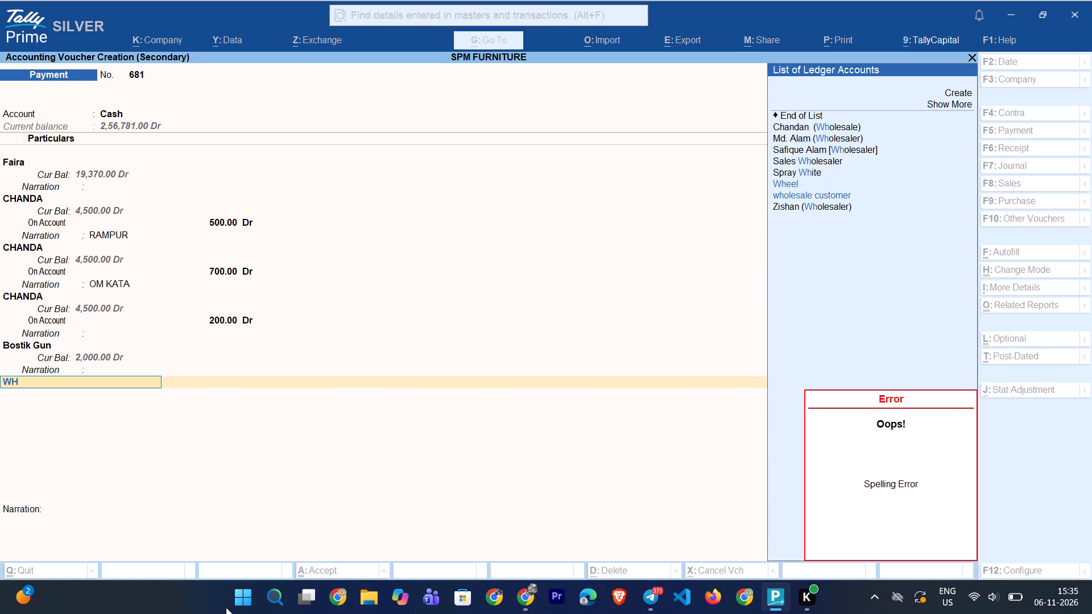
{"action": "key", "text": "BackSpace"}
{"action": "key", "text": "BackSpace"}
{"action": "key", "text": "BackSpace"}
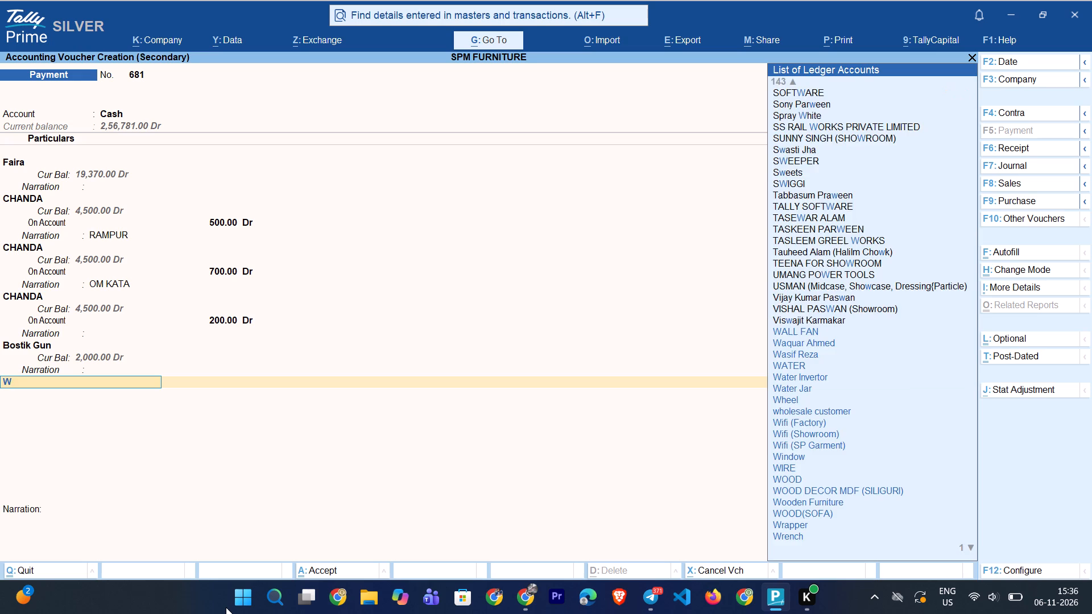
Add a 2,000 payment line to the HARDWARE ledger, leaving its narration blank.
{"action": "type", "text": "HAW"}
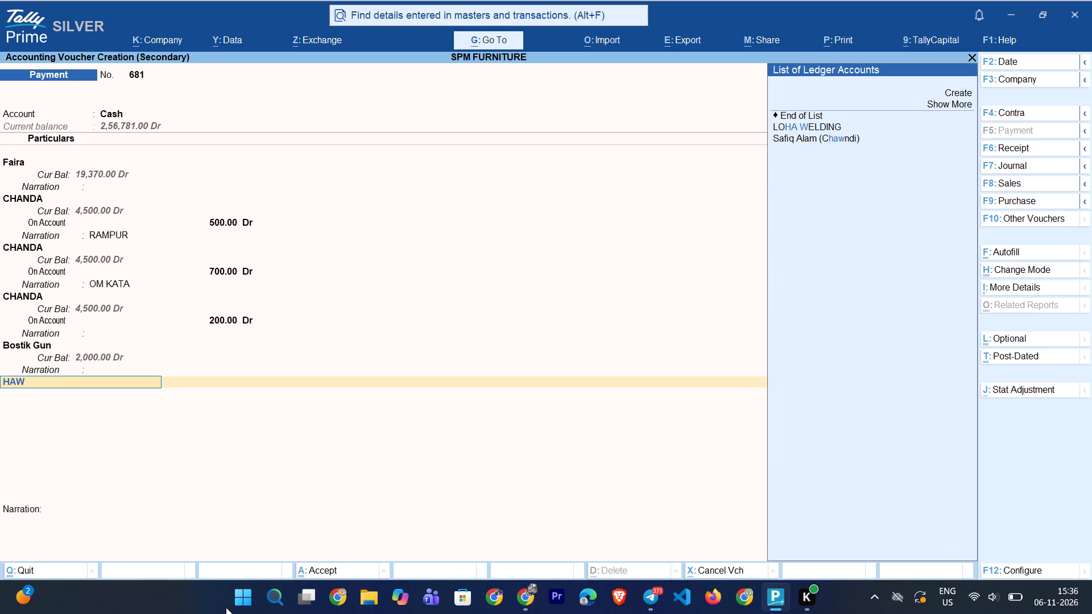
{"action": "key", "text": "BackSpace"}
{"action": "key", "text": "BackSpace"}
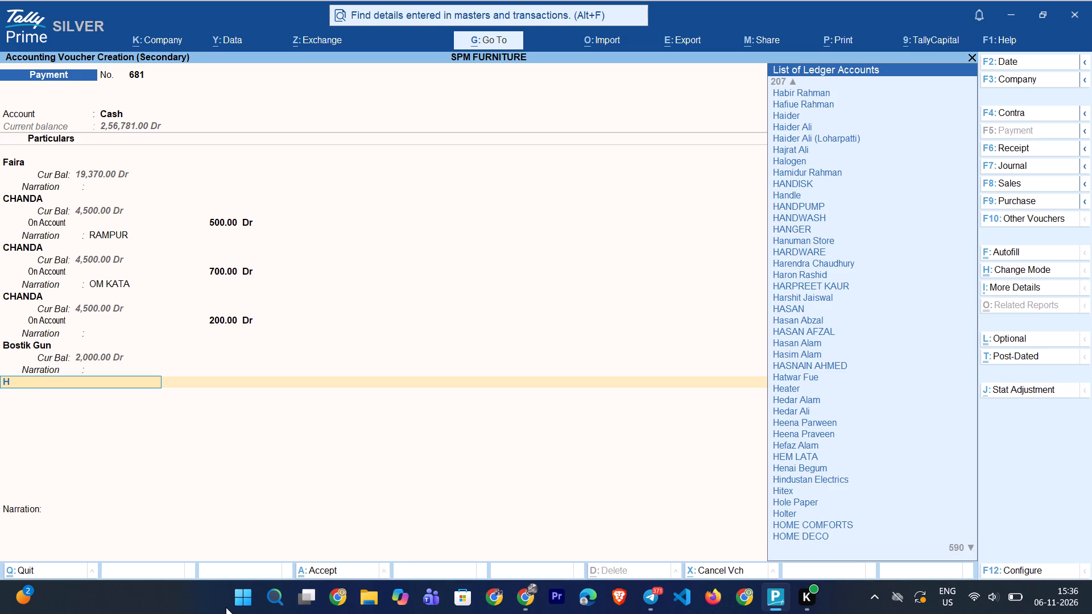
{"action": "key", "text": "Down"}
{"action": "key", "text": "Down"}
{"action": "key", "text": "Down"}
{"action": "key", "text": "Down"}
{"action": "key", "text": "Down"}
{"action": "key", "text": "Down"}
{"action": "key", "text": "Down"}
{"action": "key", "text": "Down"}
{"action": "key", "text": "Down"}
{"action": "key", "text": "Down"}
{"action": "key", "text": "Down"}
{"action": "key", "text": "Down"}
{"action": "key", "text": "Down"}
{"action": "key", "text": "Down"}
{"action": "key", "text": "Down"}
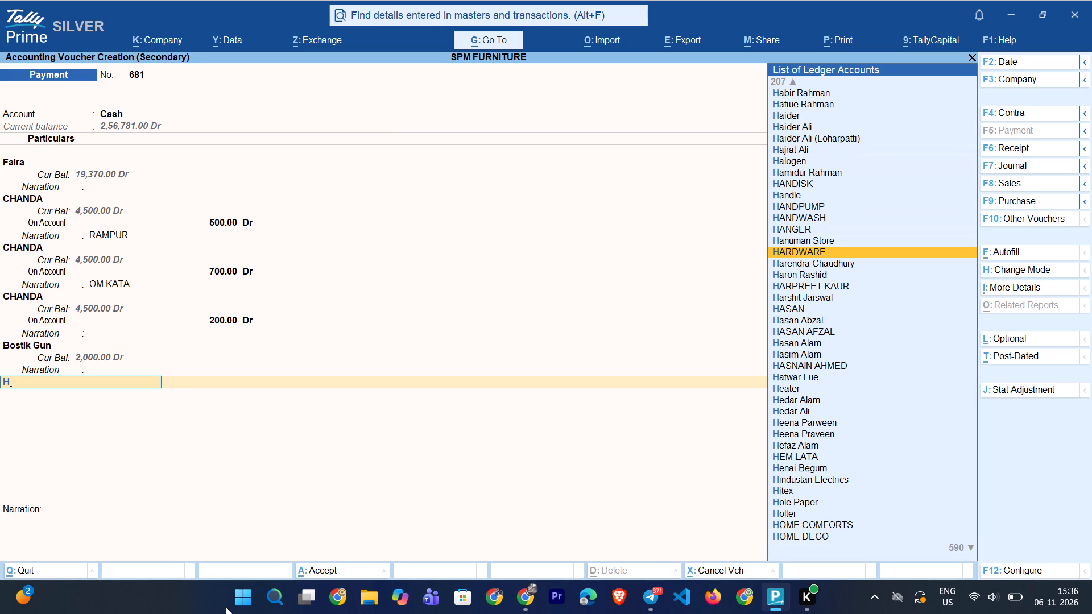
{"action": "key", "text": "Return"}
{"action": "key", "text": "Return"}
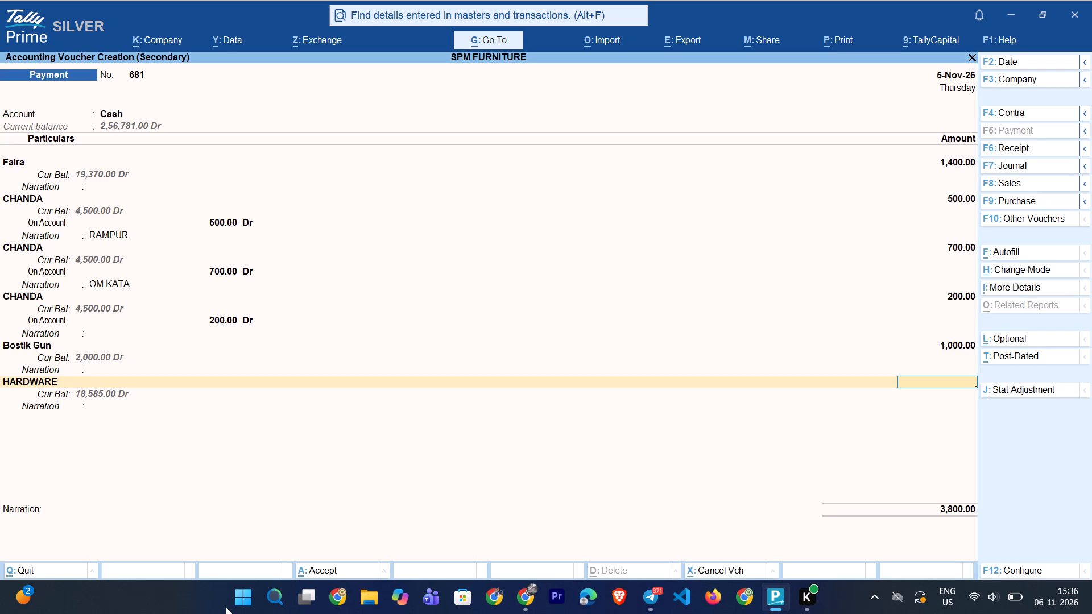
{"action": "type", "text": "2000"}
{"action": "key", "text": "Return"}
{"action": "key", "text": "Return"}
{"action": "key", "text": "Return"}
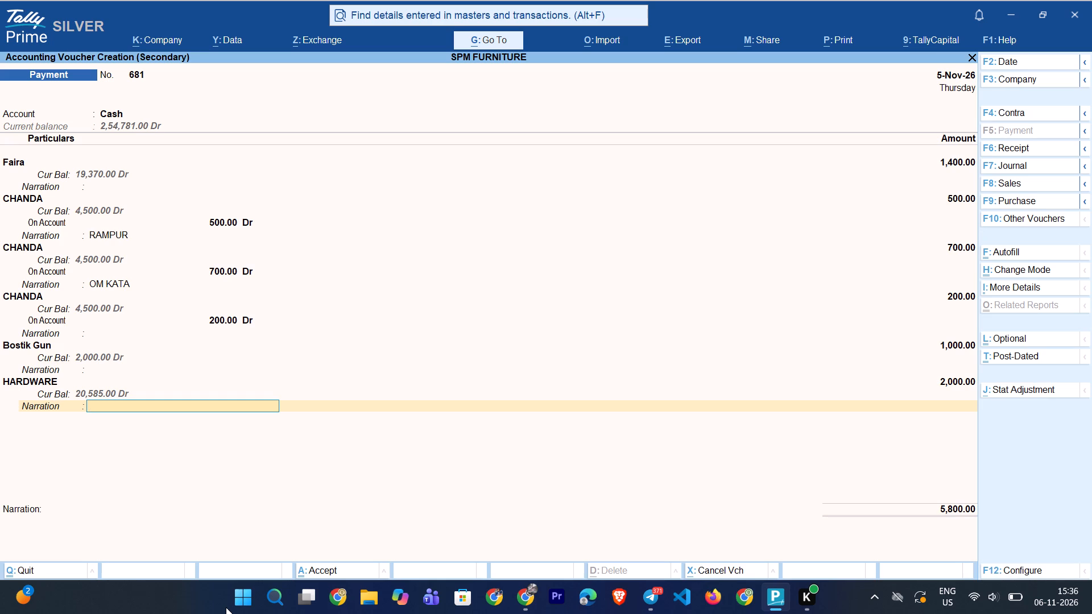
{"action": "key", "text": "Return"}
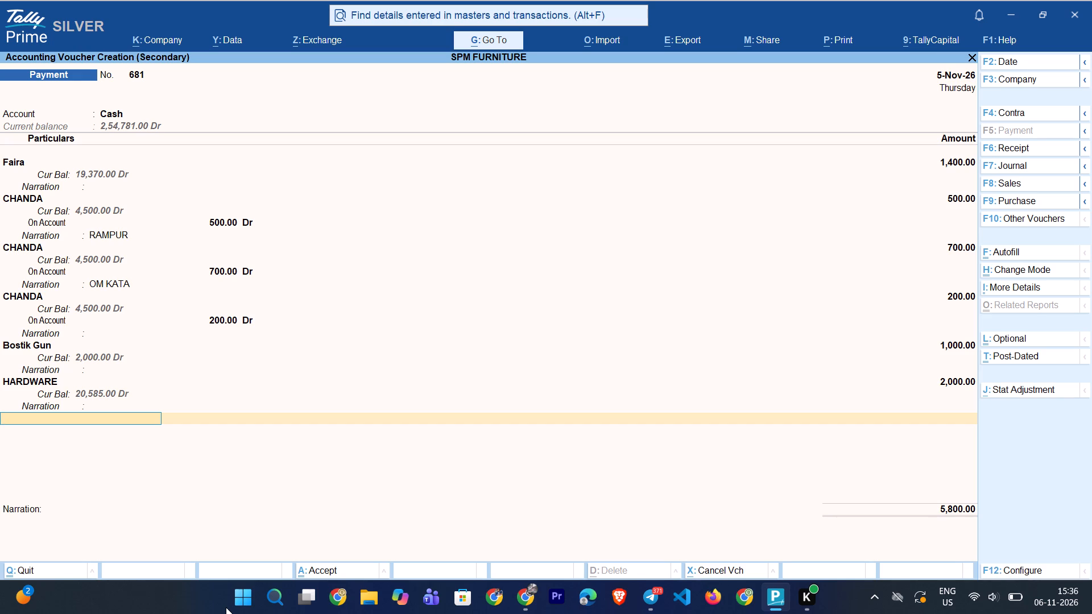
Add a 500 payment line to the PETROL ledger, leaving its narration blank.
{"action": "type", "text": "PE"}
{"action": "type", "text": "TR"}
{"action": "key", "text": "Return"}
{"action": "type", "text": "500"}
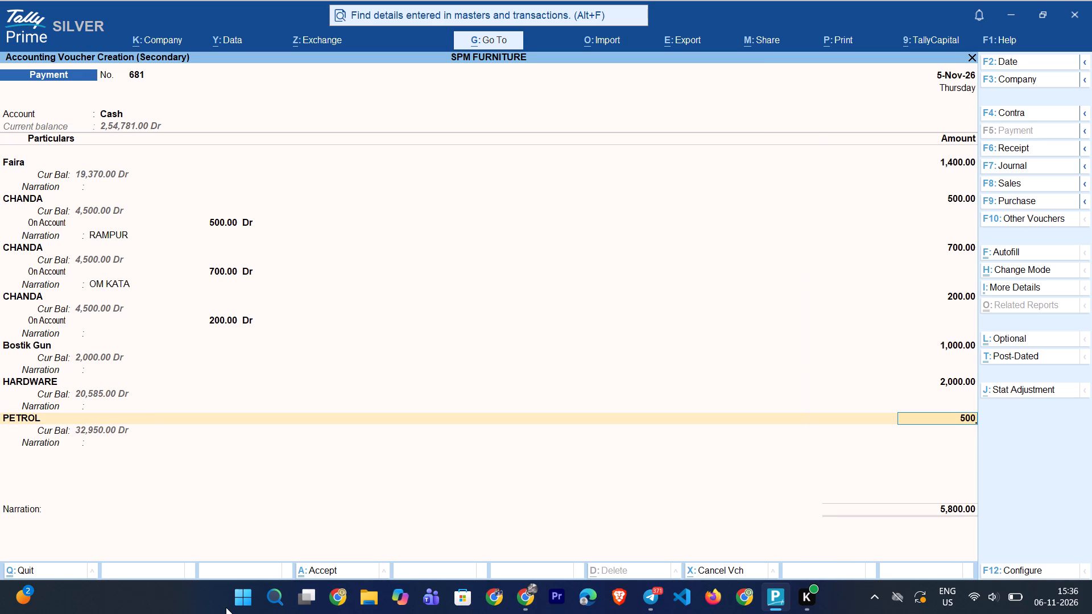
{"action": "key", "text": "Return"}
{"action": "key", "text": "Return"}
{"action": "key", "text": "Return"}
{"action": "key", "text": "Return"}
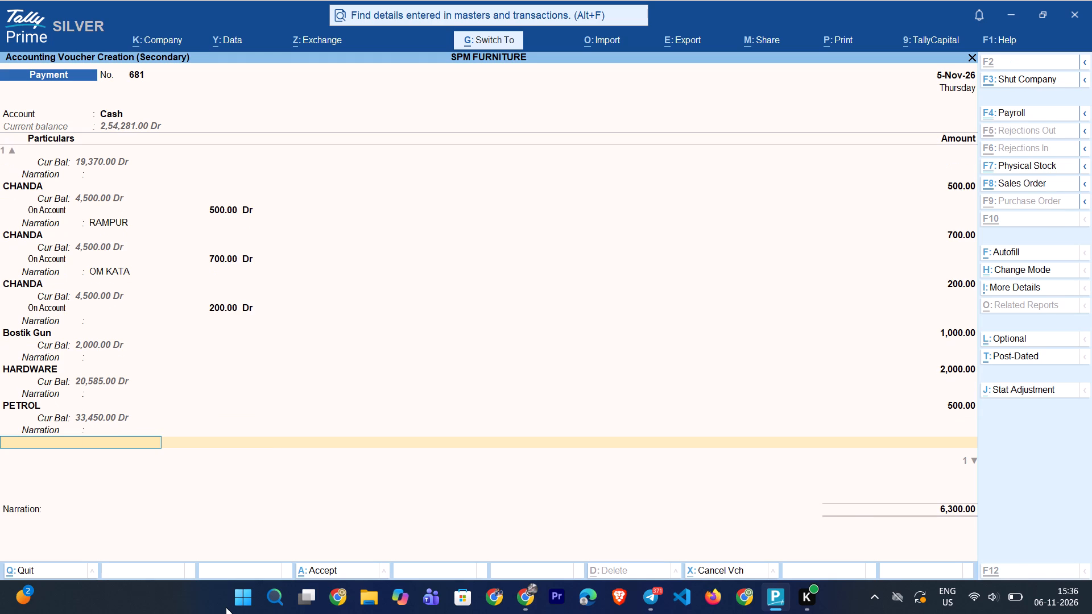
Save the multi-line Cash payment voucher dated 5-Nov-26.
{"action": "key", "text": "ctrl+a"}
Review the 5-Nov-26 payment voucher's lines and the neighbouring entries in the November Cash ledger.
{"action": "key", "text": "Down"}
{"action": "key", "text": "Down"}
{"action": "key", "text": "Down"}
{"action": "key", "text": "Down"}
{"action": "key", "text": "Down"}
{"action": "key", "text": "Down"}
{"action": "key", "text": "Down"}
{"action": "key", "text": "Down"}
{"action": "key", "text": "Down"}
{"action": "key", "text": "Down"}
{"action": "key", "text": "Down"}
{"action": "key", "text": "Down"}
{"action": "key", "text": "Down"}
{"action": "key", "text": "Down"}
{"action": "key", "text": "Down"}
{"action": "key", "text": "Down"}
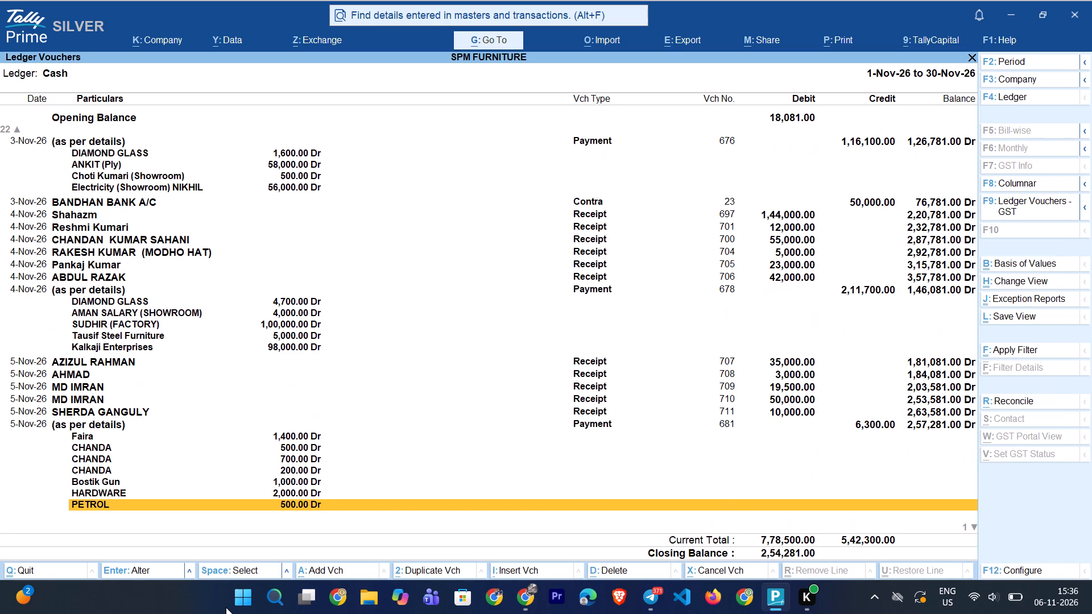
{"action": "key", "text": "Up"}
{"action": "key", "text": "Up"}
{"action": "key", "text": "Up"}
{"action": "key", "text": "Up"}
{"action": "key", "text": "Up"}
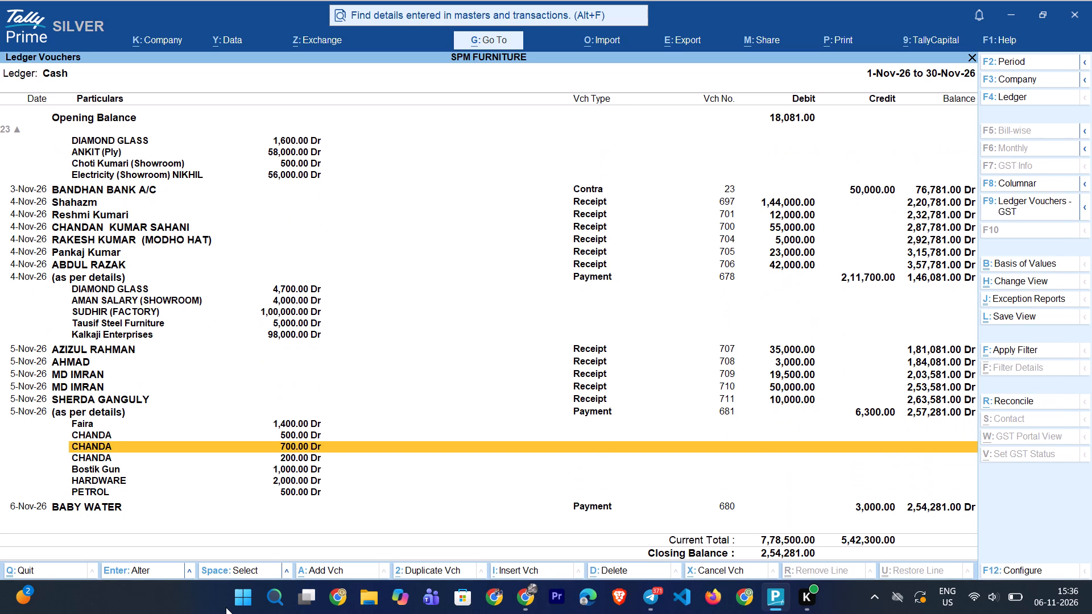
{"action": "key", "text": "Up"}
{"action": "key", "text": "Up"}
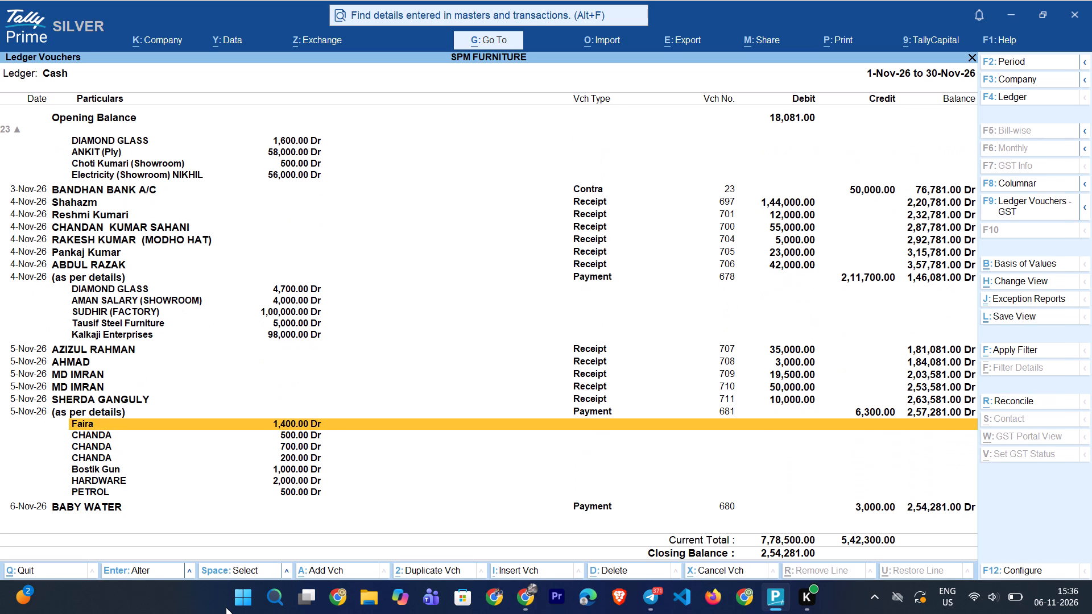
{"action": "key", "text": "Down"}
{"action": "key", "text": "Down"}
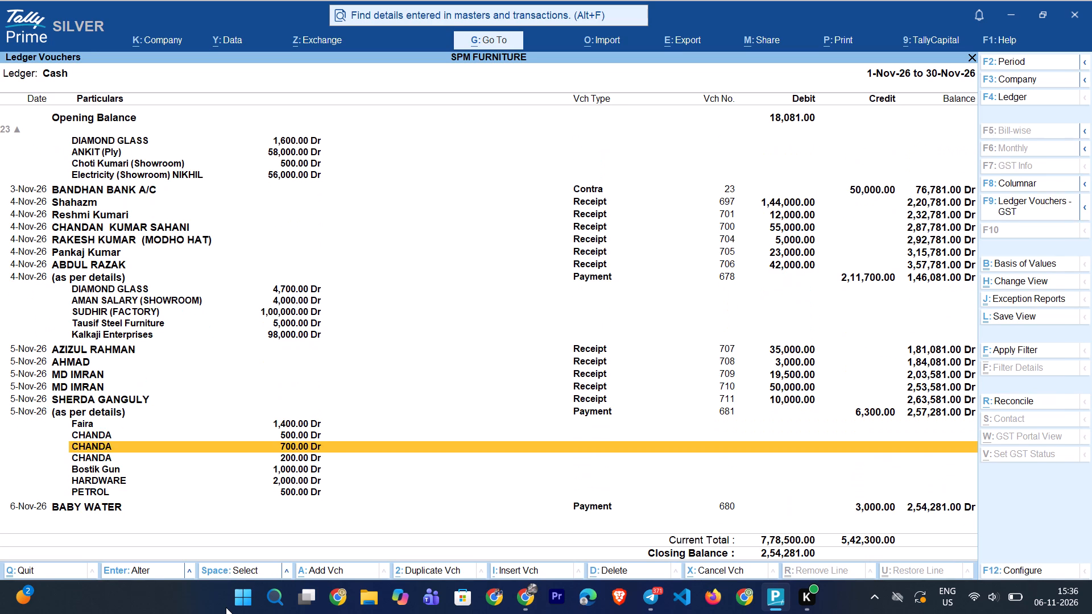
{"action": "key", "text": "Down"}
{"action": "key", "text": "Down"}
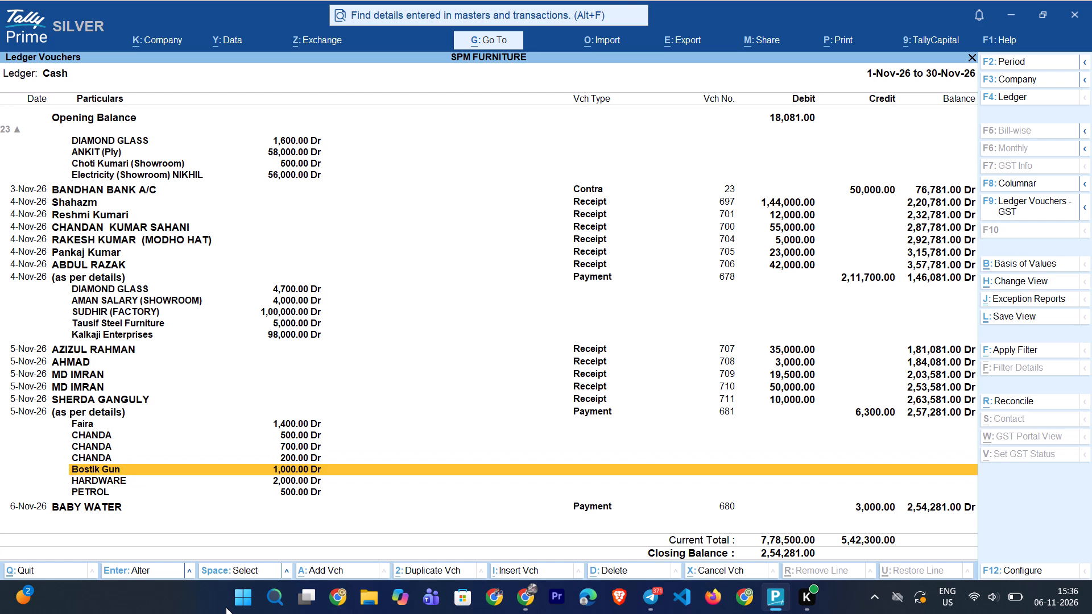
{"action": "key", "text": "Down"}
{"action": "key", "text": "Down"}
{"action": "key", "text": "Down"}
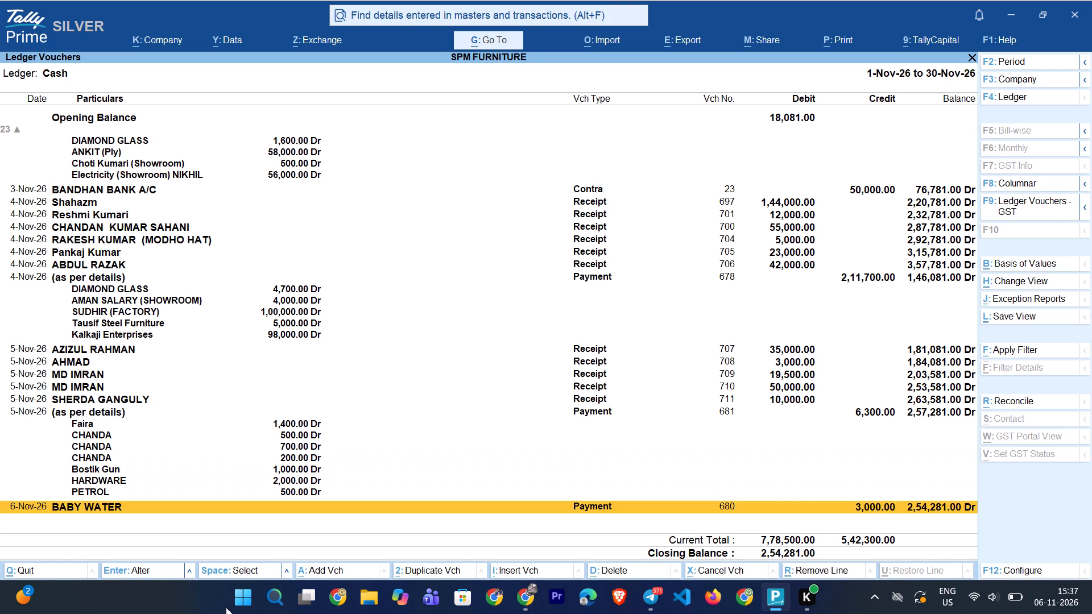
Add a Contra voucher dated 5-Nov-26 with Cash as the account and BANDHAN BANK A/C for 1,00,000, and save it.
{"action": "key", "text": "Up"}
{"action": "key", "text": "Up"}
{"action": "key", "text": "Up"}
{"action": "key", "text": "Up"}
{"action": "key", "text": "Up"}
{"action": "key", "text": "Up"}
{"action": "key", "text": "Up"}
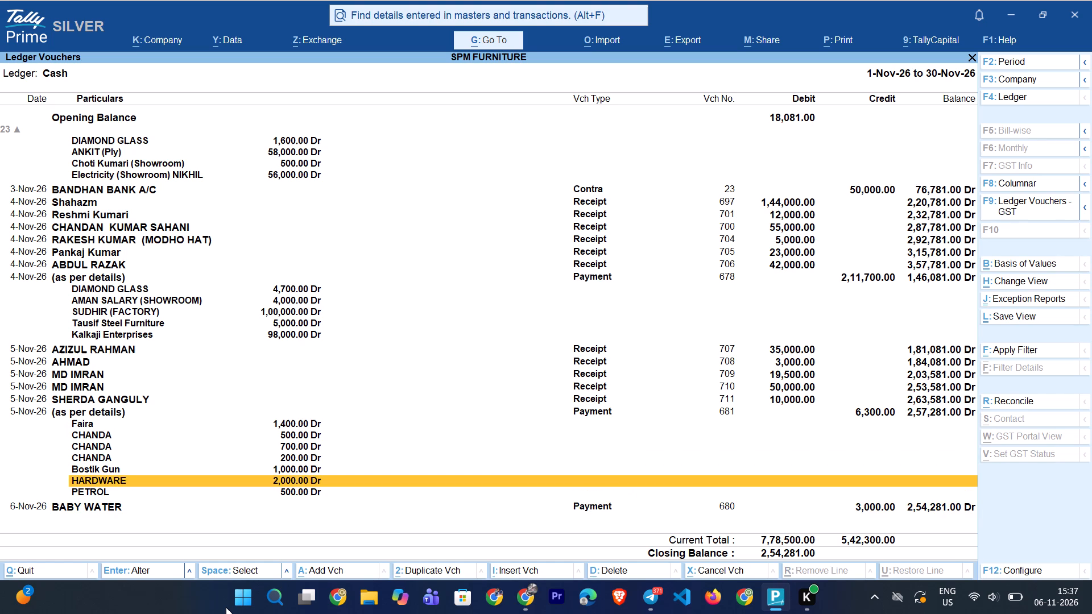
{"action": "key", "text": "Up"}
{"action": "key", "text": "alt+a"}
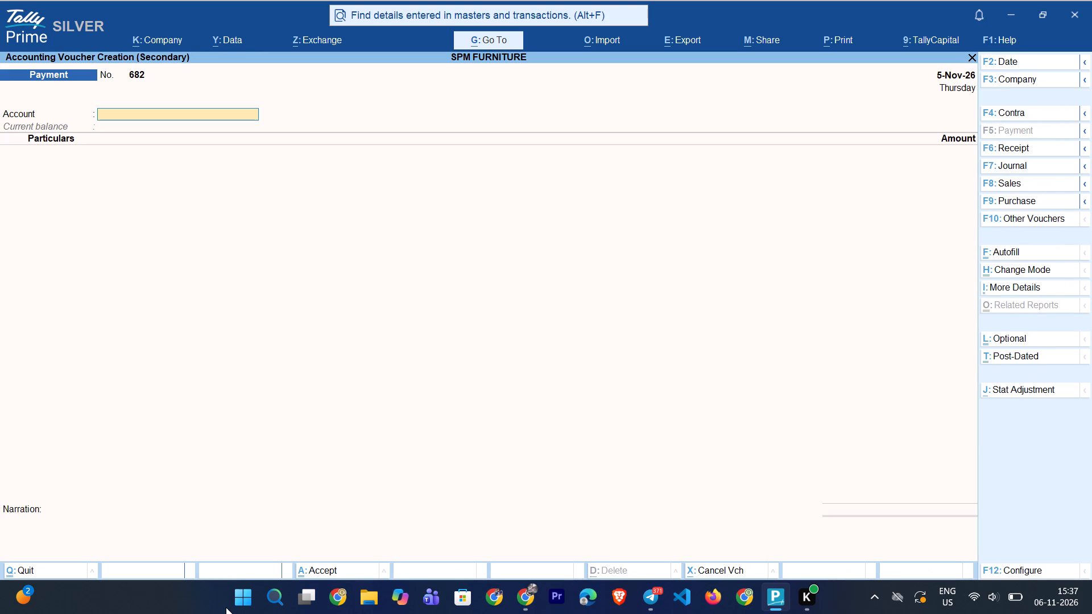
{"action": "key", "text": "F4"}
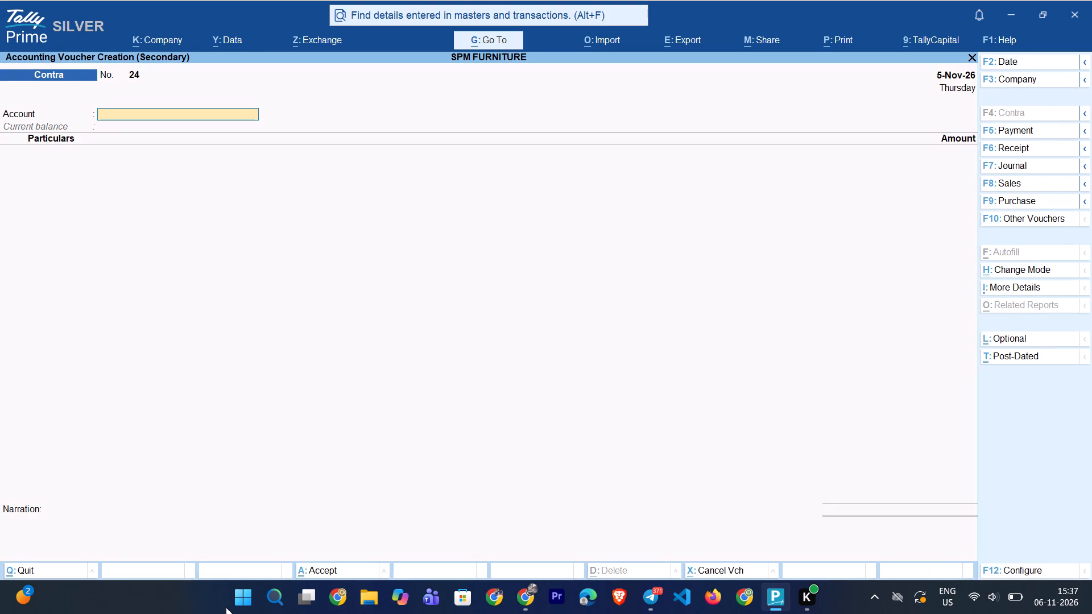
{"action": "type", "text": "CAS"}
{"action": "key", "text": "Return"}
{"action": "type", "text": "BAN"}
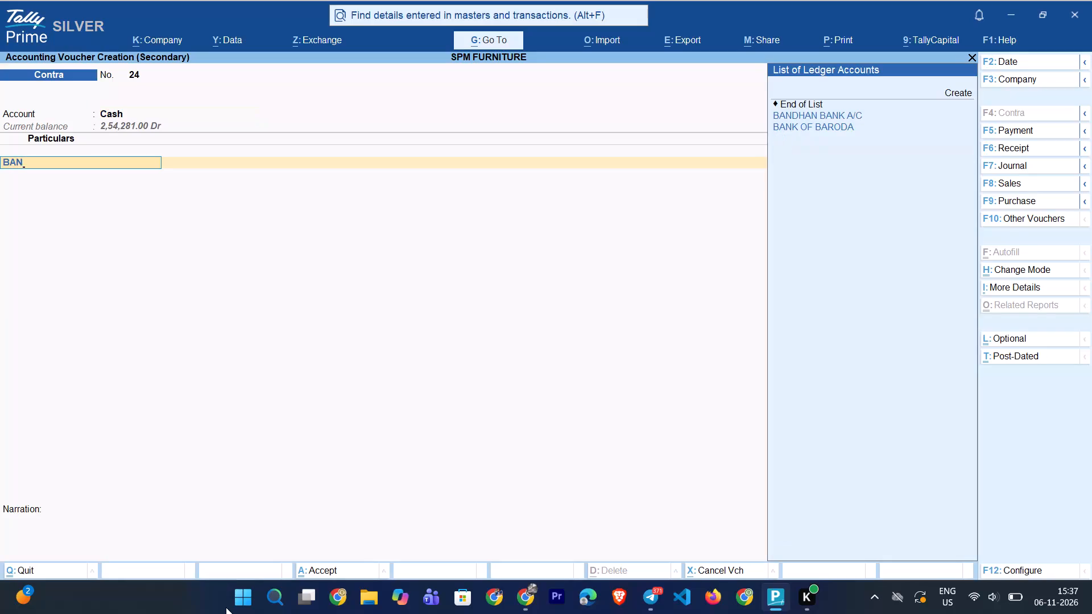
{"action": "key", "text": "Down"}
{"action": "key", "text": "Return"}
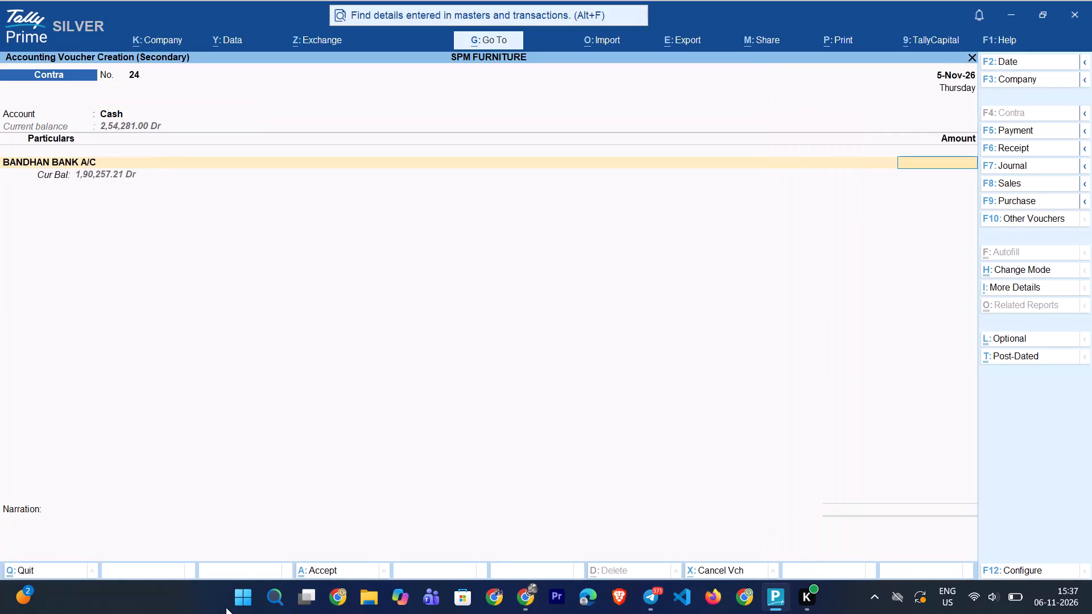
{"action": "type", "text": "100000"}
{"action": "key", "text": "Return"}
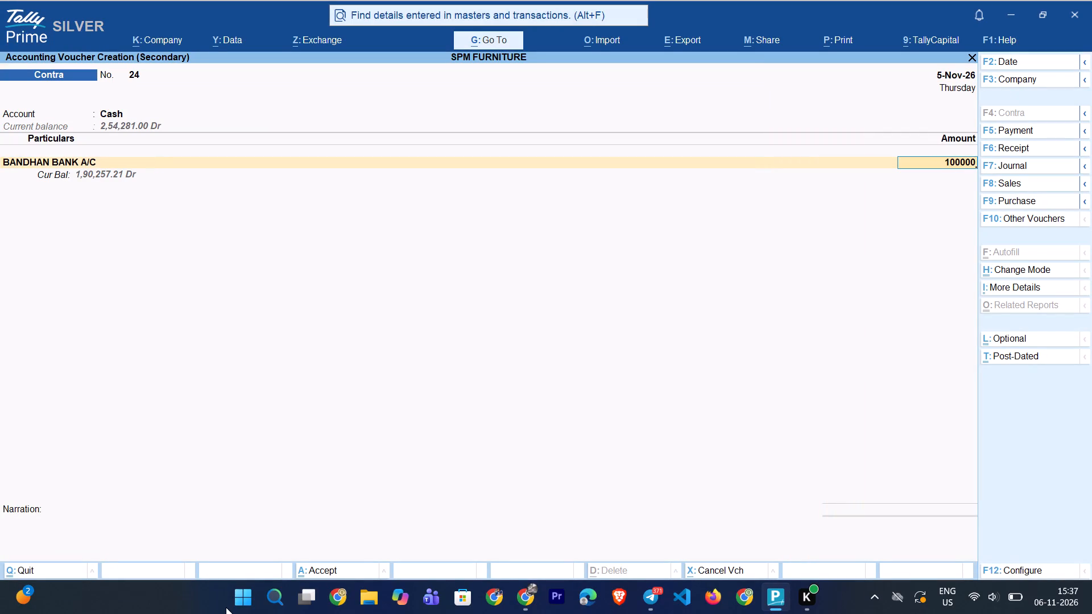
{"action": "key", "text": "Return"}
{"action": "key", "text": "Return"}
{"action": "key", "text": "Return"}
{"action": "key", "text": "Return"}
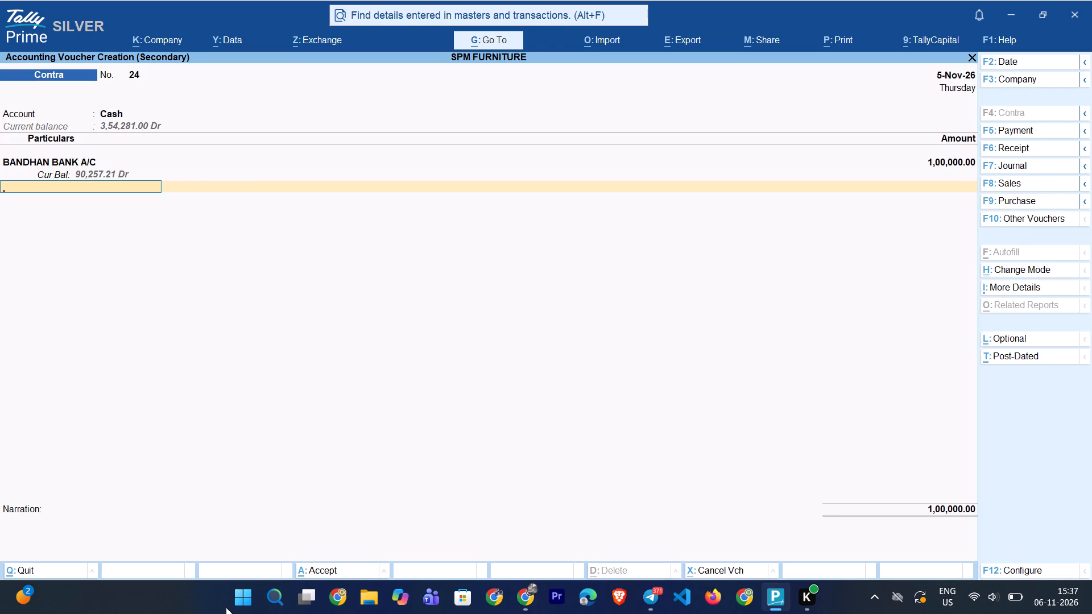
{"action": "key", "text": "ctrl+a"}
Alter the 1,00,000 contra voucher of 5-Nov-26: set BANDHAN BANK A/C as the account and Cash as the particulars, and save.
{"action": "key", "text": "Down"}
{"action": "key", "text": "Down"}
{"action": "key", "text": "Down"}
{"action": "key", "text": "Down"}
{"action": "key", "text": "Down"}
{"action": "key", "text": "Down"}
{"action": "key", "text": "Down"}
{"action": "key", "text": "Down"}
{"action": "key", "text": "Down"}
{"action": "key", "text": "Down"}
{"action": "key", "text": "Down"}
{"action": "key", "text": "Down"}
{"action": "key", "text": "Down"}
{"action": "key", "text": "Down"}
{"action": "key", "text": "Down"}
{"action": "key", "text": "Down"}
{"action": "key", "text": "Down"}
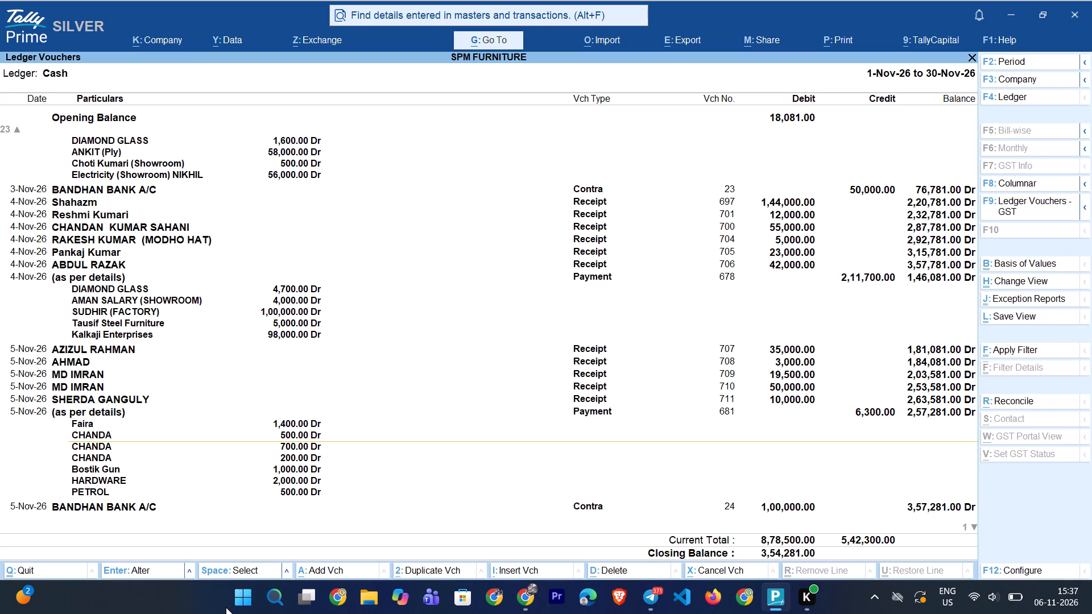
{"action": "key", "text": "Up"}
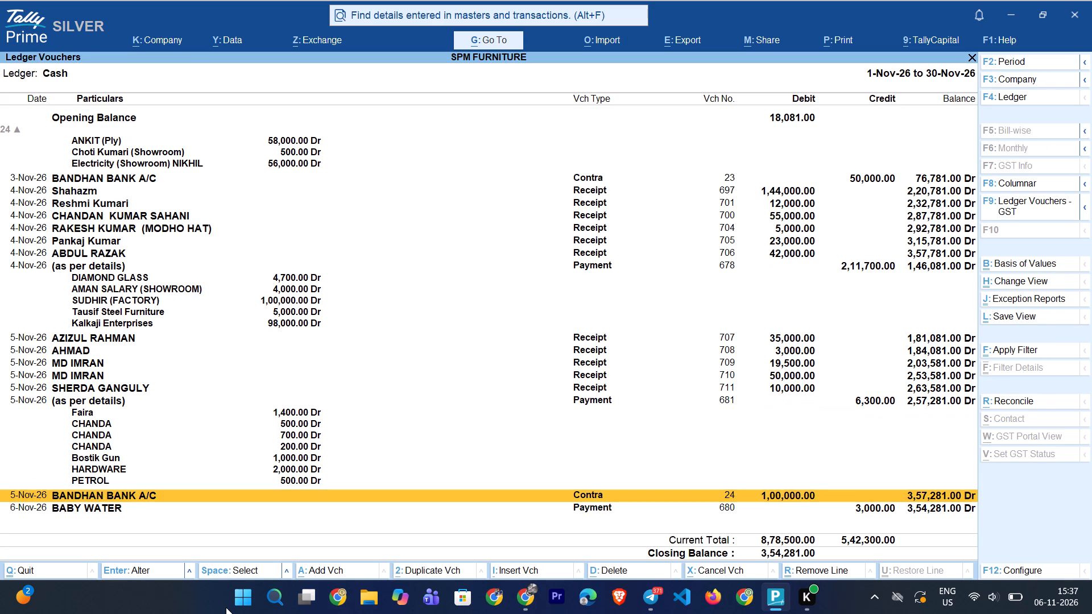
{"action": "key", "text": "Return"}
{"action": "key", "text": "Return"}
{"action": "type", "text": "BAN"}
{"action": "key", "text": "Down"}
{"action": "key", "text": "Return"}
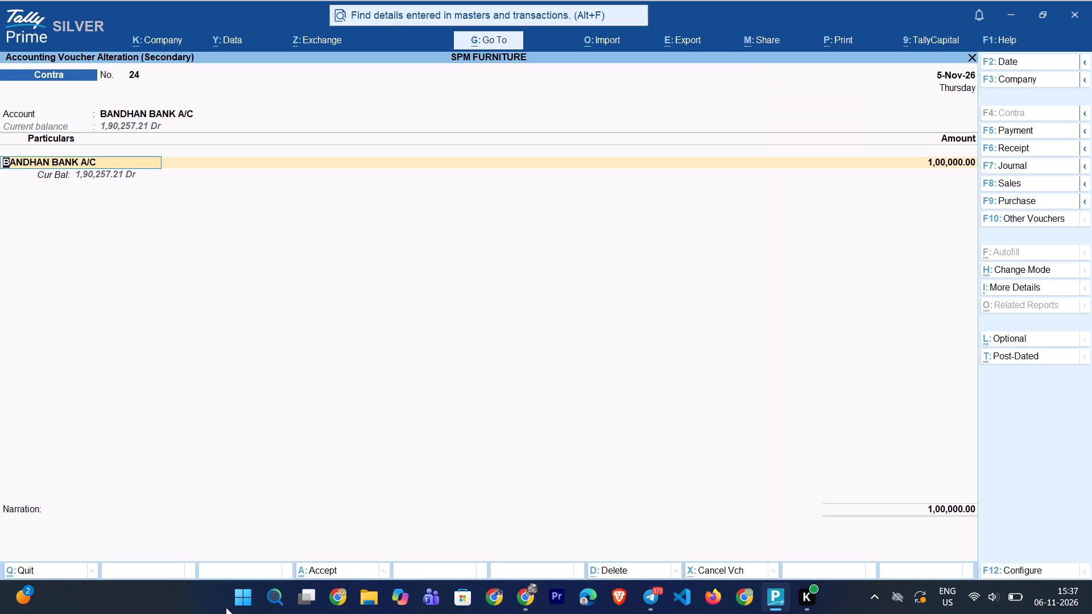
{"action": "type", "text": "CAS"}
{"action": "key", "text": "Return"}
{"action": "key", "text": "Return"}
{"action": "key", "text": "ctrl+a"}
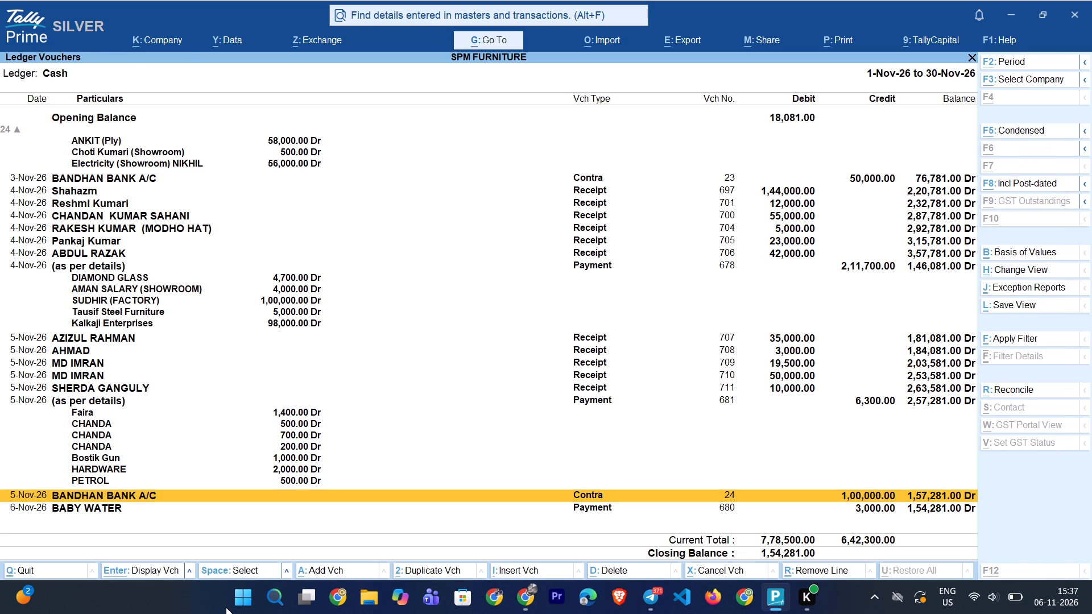
Duplicate the 5-Nov-26 BANDHAN BANK A/C contra voucher with an amount of 80,000, accept its bank allocation and save.
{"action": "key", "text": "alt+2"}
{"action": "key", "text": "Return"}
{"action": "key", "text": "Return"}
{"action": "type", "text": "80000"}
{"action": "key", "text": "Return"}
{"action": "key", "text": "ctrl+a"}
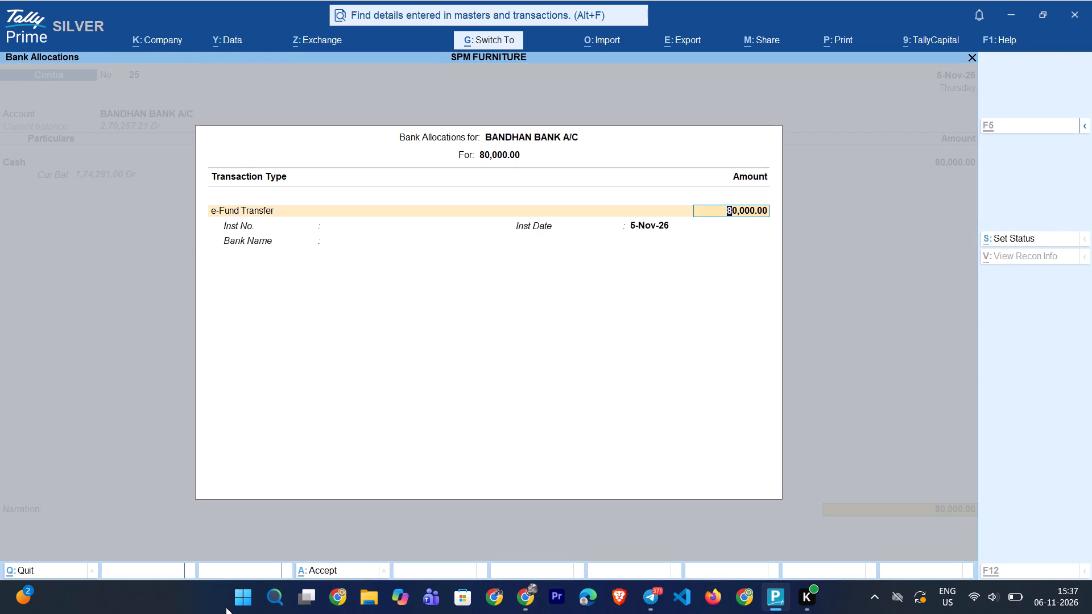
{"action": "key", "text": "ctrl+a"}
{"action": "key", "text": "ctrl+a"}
Check the 5-Nov-26 contra entries and the neighbouring payment at the end of the November Cash ledger.
{"action": "key", "text": "Down"}
{"action": "key", "text": "Down"}
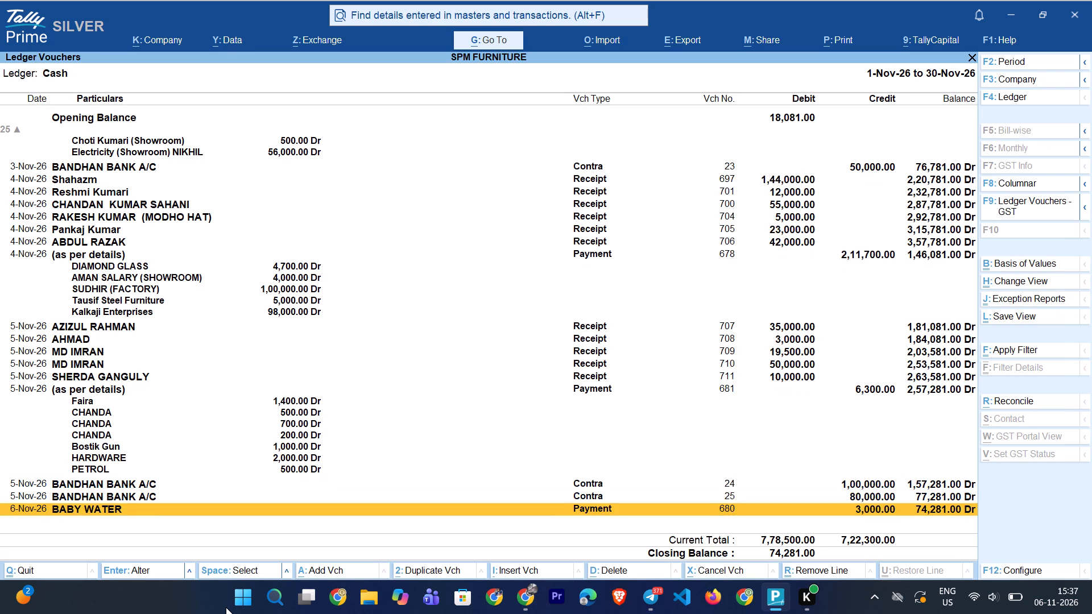
{"action": "key", "text": "Up"}
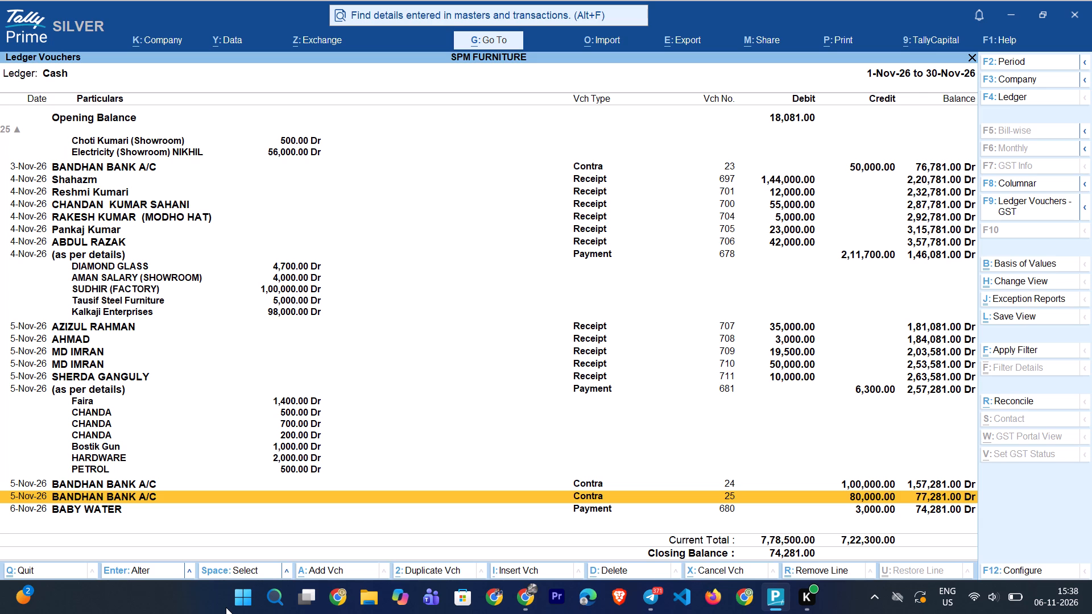
{"action": "key", "text": "Down"}
{"action": "key", "text": "Down"}
{"action": "key", "text": "Down"}
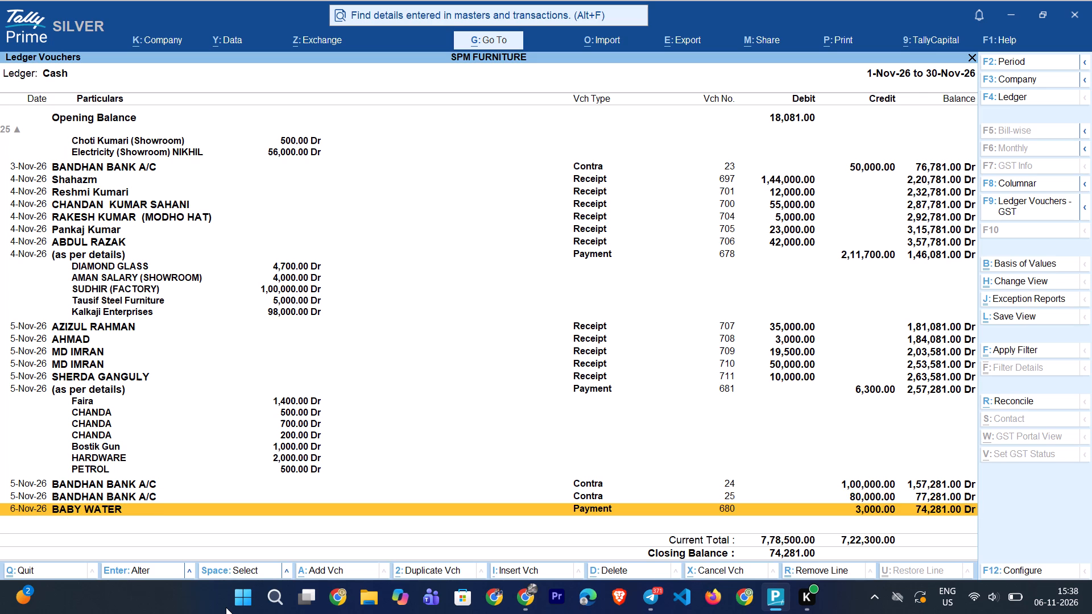
{"action": "key", "text": "Up"}
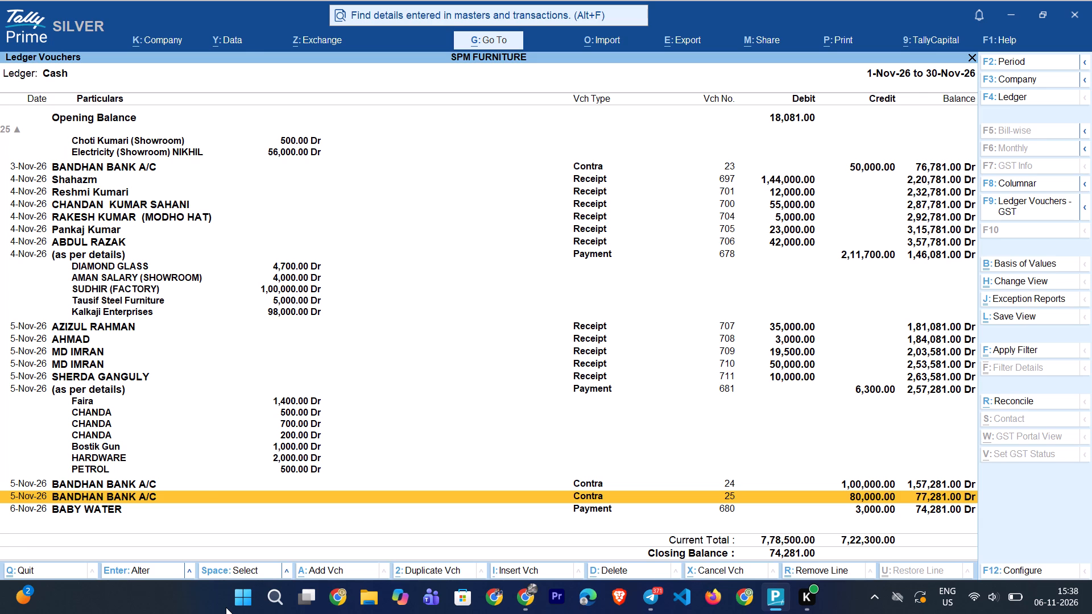
Open the RITESH UPI ledger's November vouchers from the Cash/Bank Summary and go through its entries up to 5-Nov-26.
{"action": "key", "text": "Escape"}
{"action": "key", "text": "Escape"}
{"action": "key", "text": "Down"}
{"action": "key", "text": "Down"}
{"action": "key", "text": "Down"}
{"action": "key", "text": "Down"}
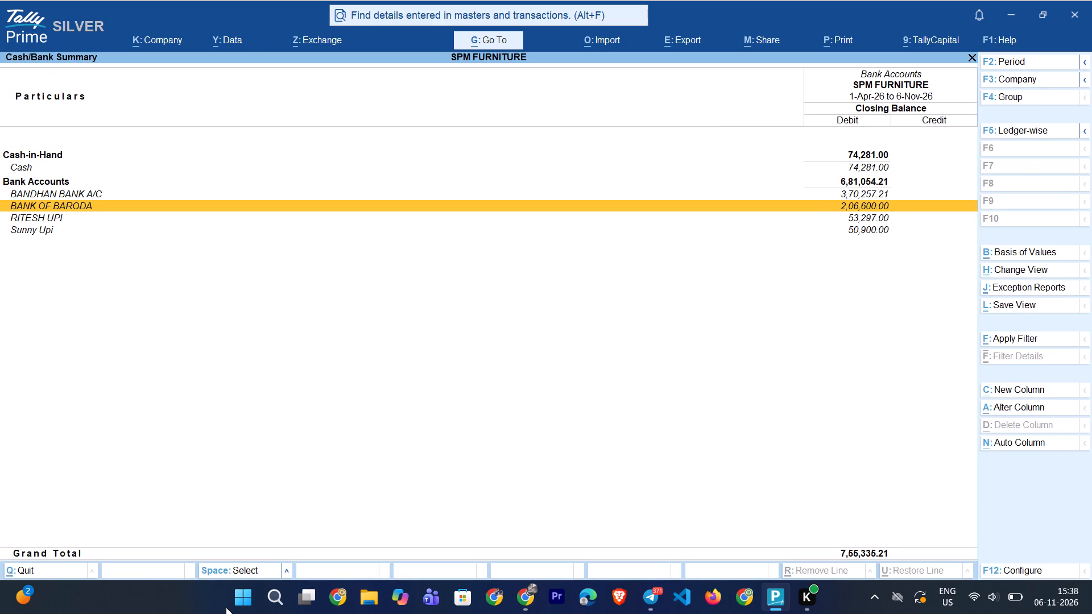
{"action": "key", "text": "Down"}
{"action": "key", "text": "Up"}
{"action": "key", "text": "Down"}
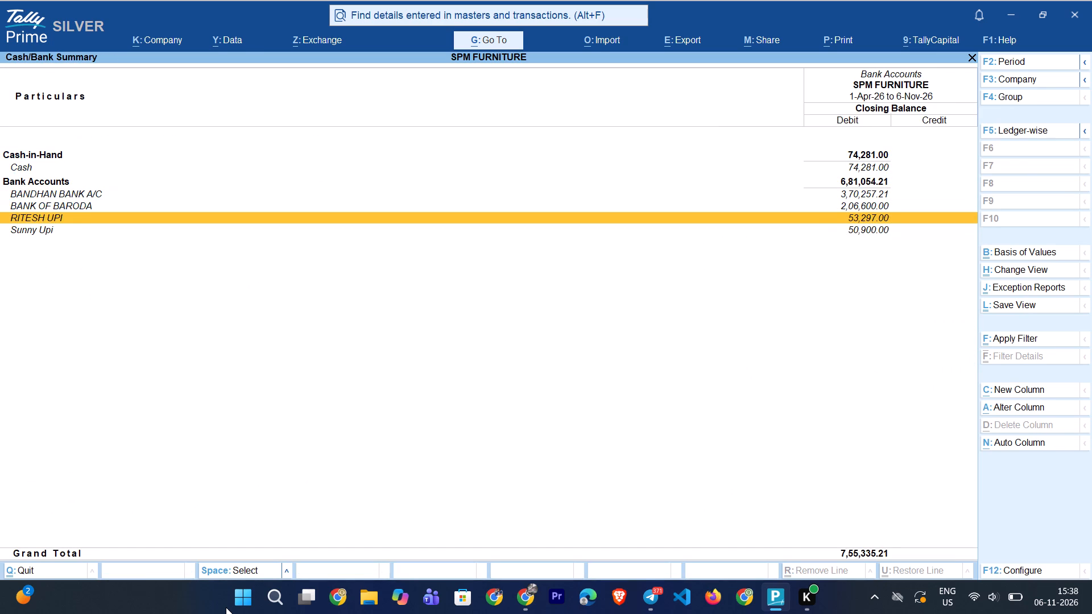
{"action": "key", "text": "Return"}
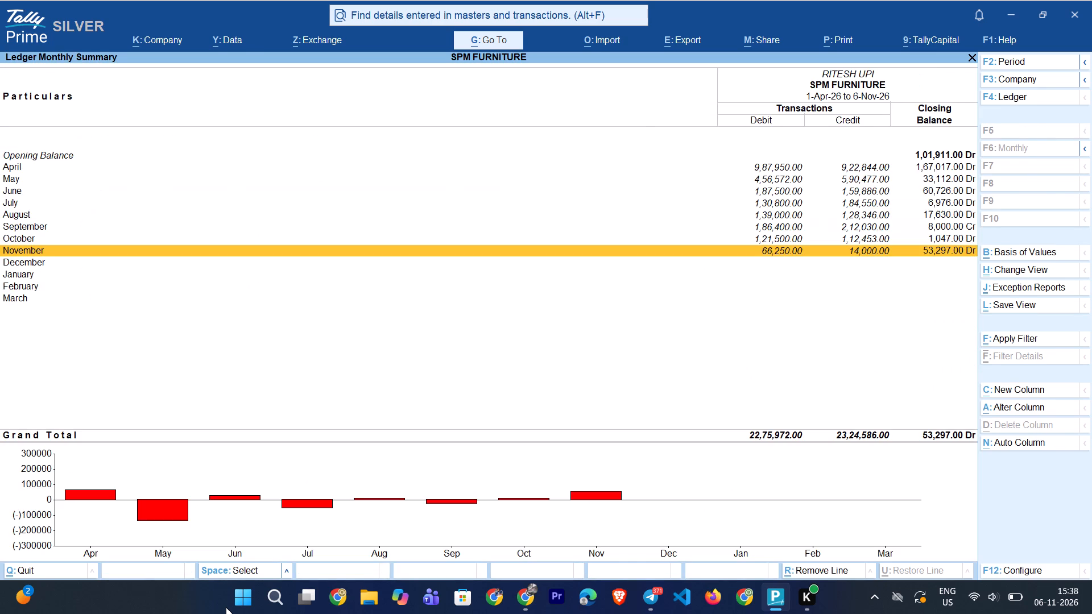
{"action": "key", "text": "Return"}
{"action": "key", "text": "Down"}
{"action": "key", "text": "Down"}
{"action": "key", "text": "Down"}
{"action": "key", "text": "Down"}
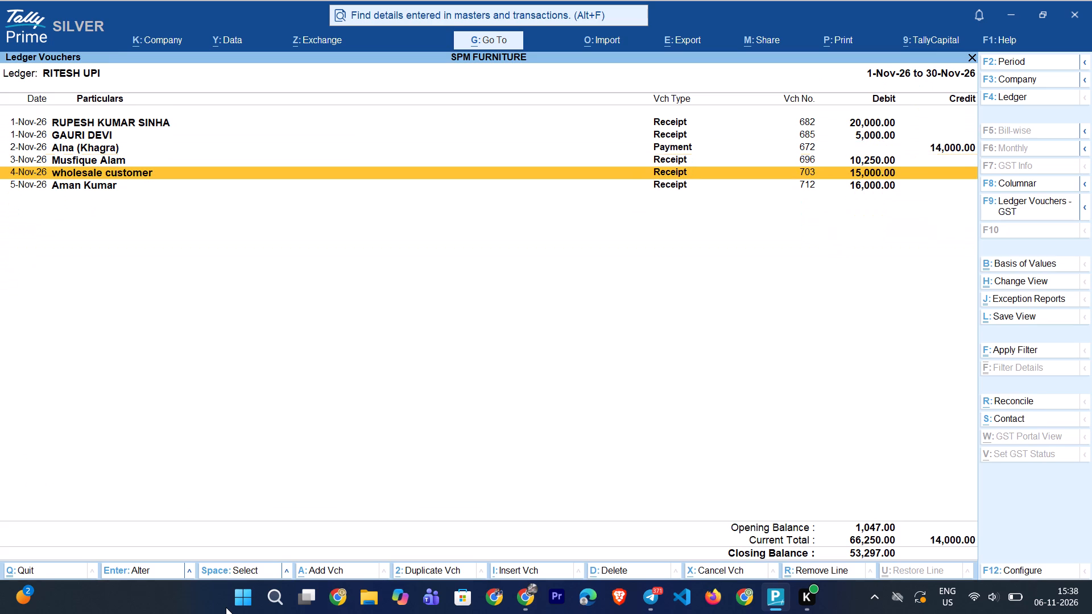
{"action": "key", "text": "Down"}
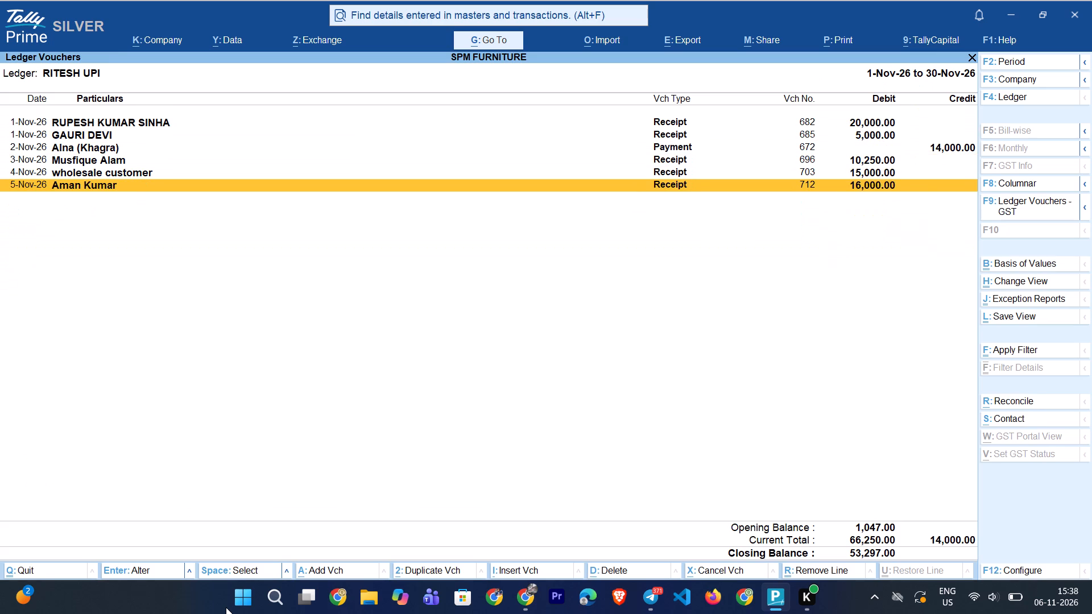
Start a Payment voucher dated 5-Nov-26 with RITESH UPI as the account.
{"action": "key", "text": "alt+a"}
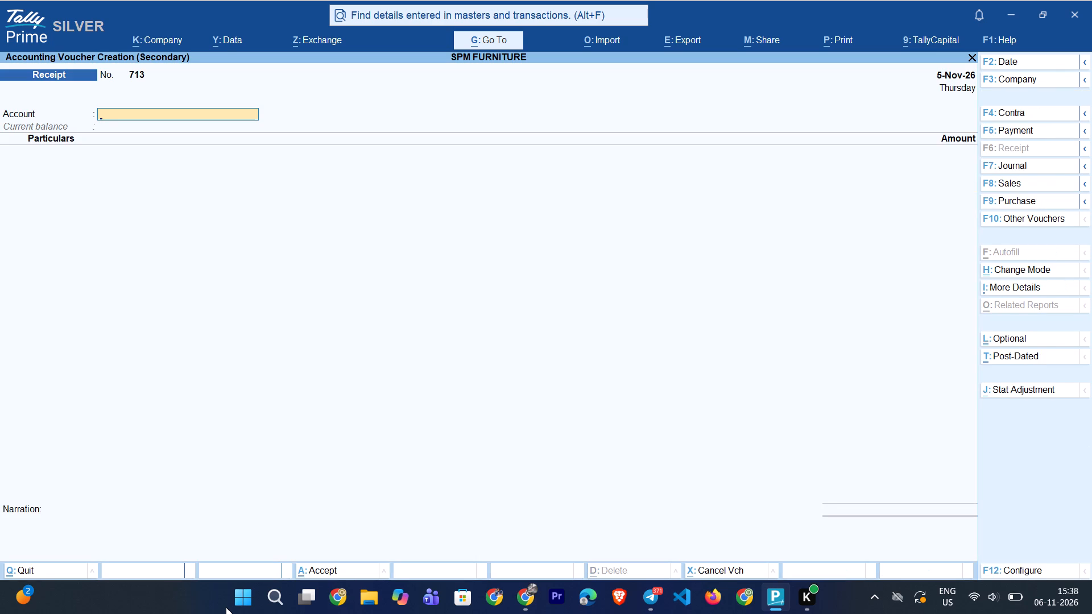
{"action": "key", "text": "F5"}
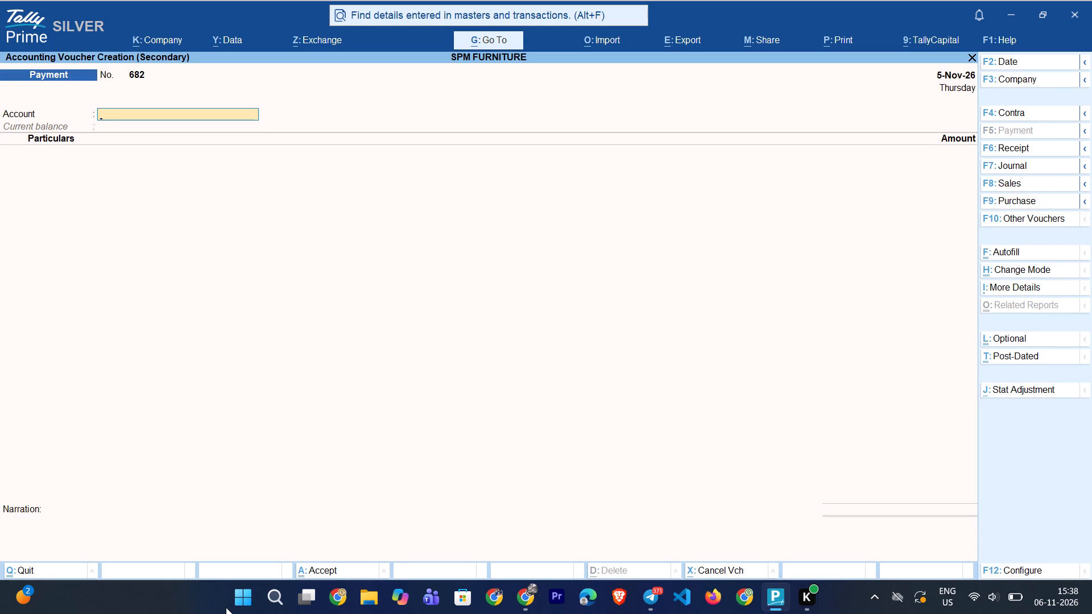
{"action": "type", "text": "CAS"}
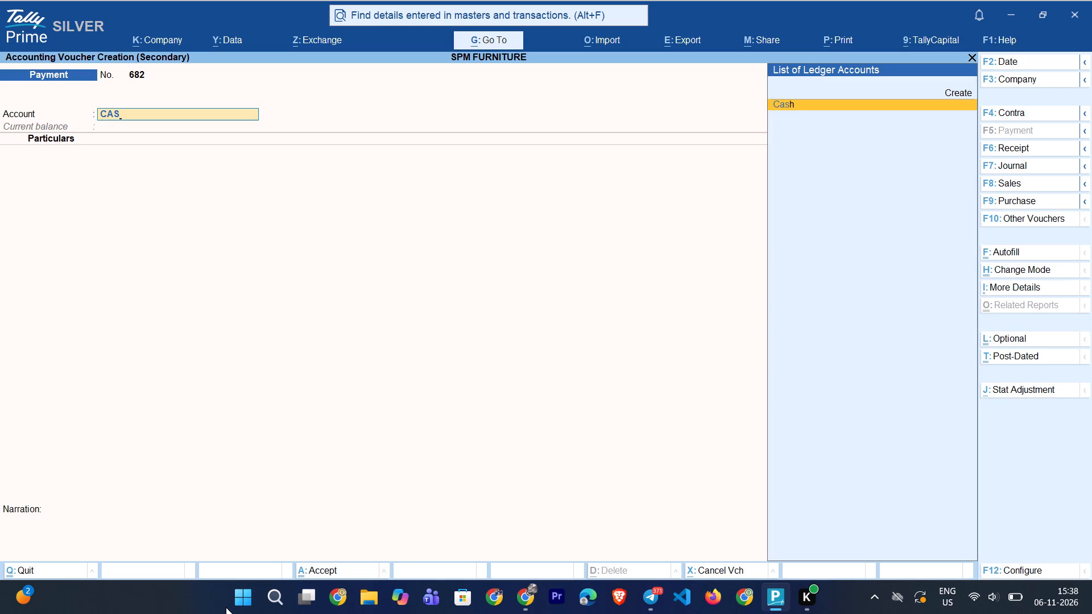
{"action": "key", "text": "BackSpace"}
{"action": "key", "text": "BackSpace"}
{"action": "key", "text": "BackSpace"}
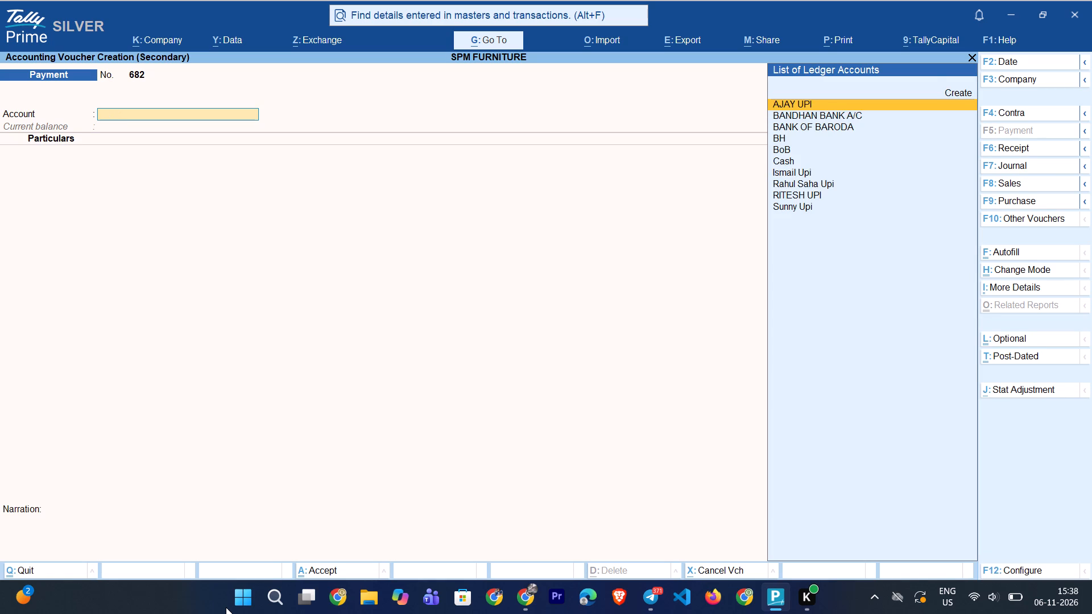
{"action": "type", "text": "RIT"}
{"action": "key", "text": "Return"}
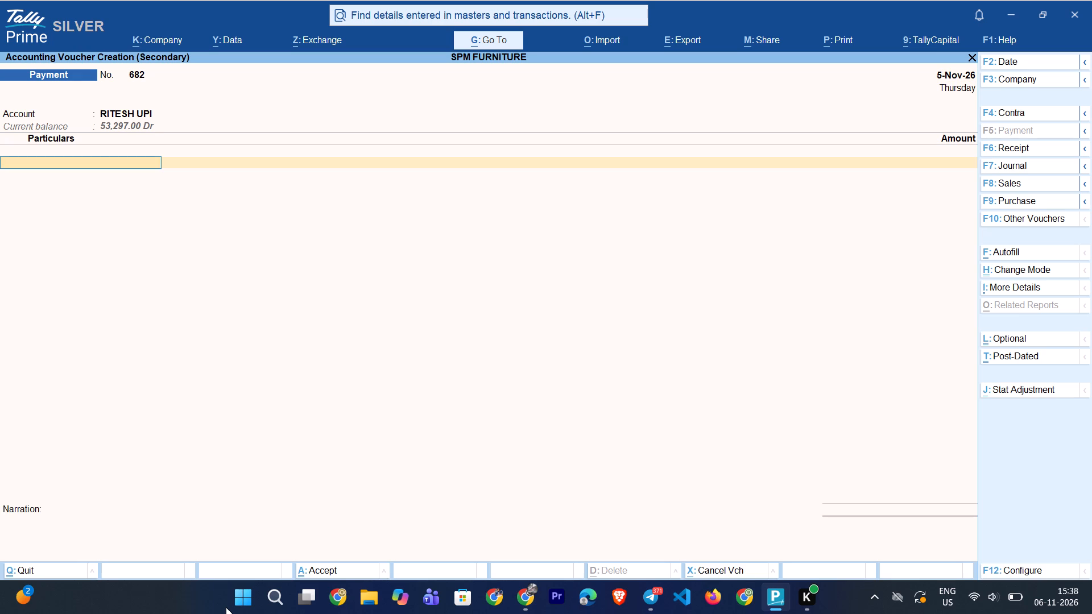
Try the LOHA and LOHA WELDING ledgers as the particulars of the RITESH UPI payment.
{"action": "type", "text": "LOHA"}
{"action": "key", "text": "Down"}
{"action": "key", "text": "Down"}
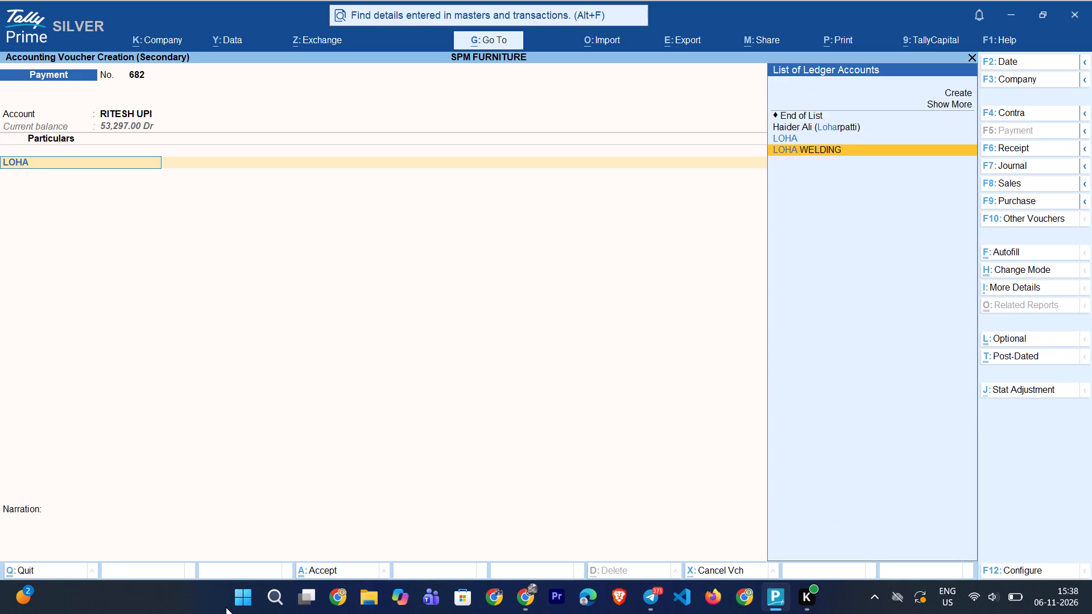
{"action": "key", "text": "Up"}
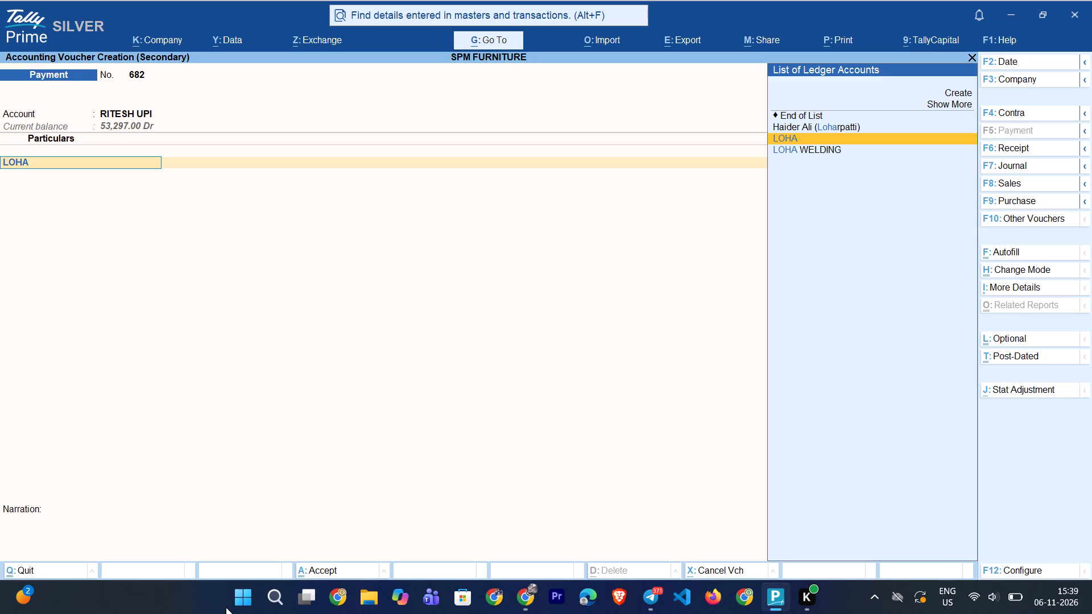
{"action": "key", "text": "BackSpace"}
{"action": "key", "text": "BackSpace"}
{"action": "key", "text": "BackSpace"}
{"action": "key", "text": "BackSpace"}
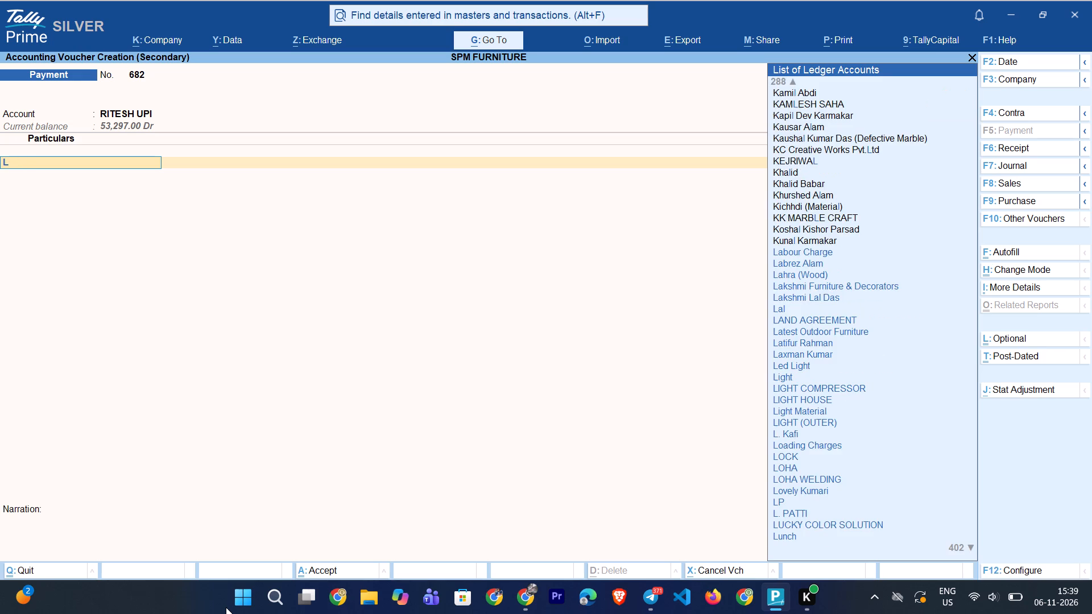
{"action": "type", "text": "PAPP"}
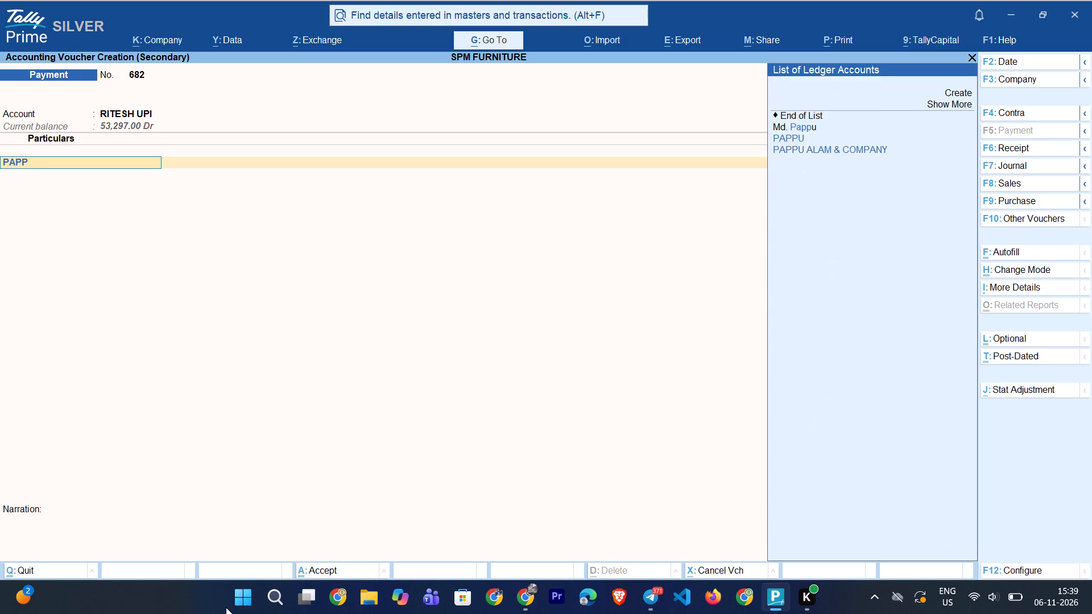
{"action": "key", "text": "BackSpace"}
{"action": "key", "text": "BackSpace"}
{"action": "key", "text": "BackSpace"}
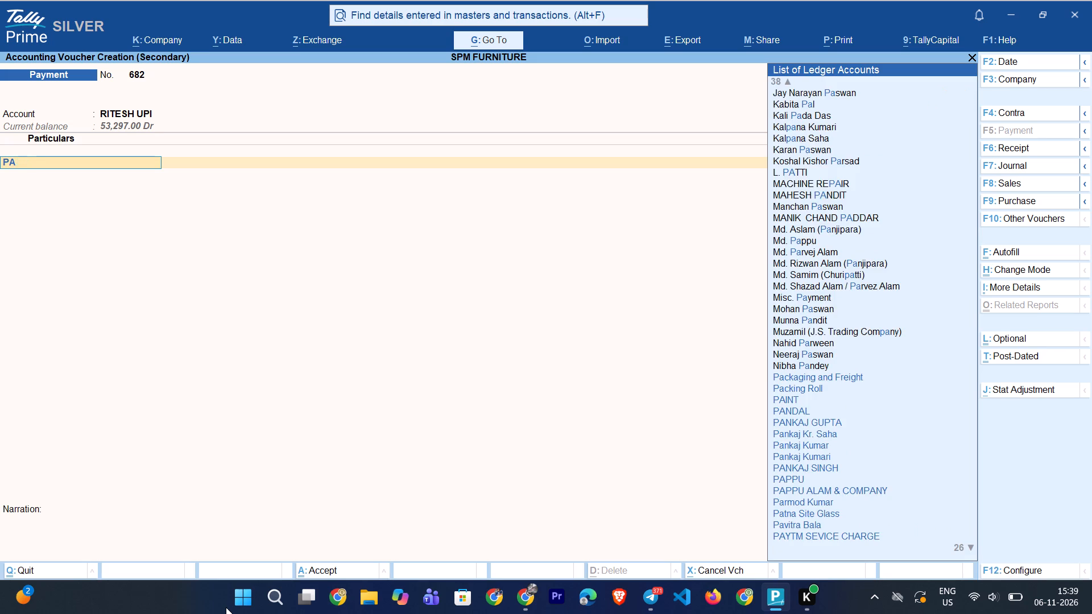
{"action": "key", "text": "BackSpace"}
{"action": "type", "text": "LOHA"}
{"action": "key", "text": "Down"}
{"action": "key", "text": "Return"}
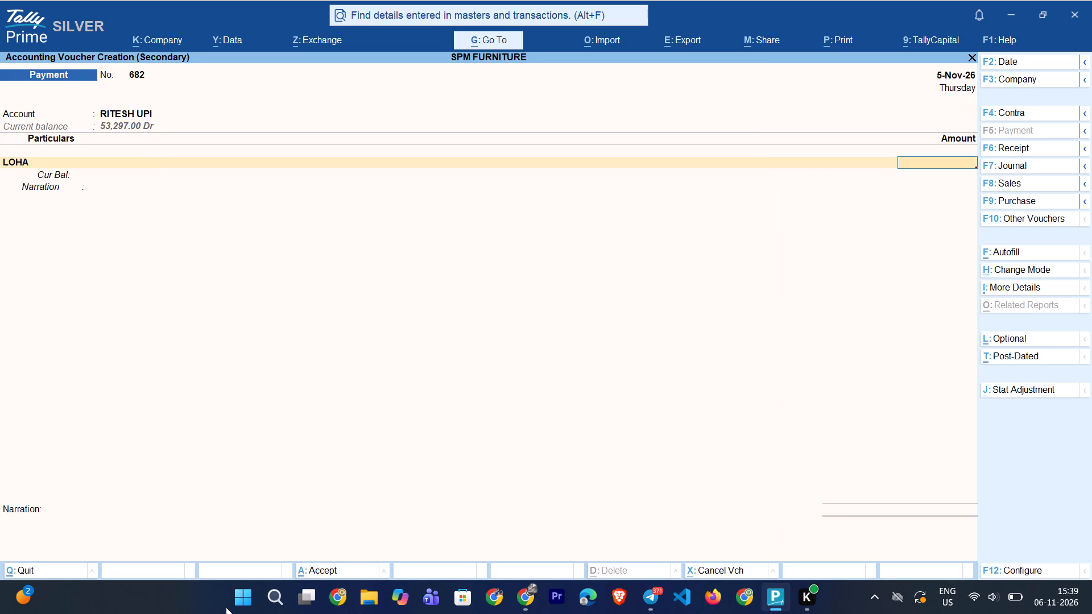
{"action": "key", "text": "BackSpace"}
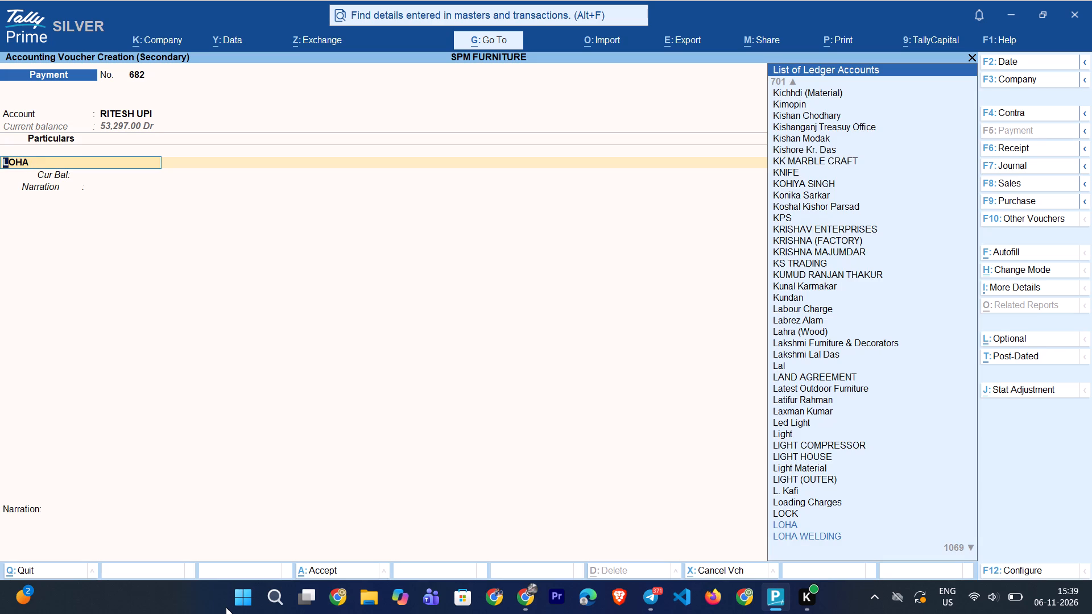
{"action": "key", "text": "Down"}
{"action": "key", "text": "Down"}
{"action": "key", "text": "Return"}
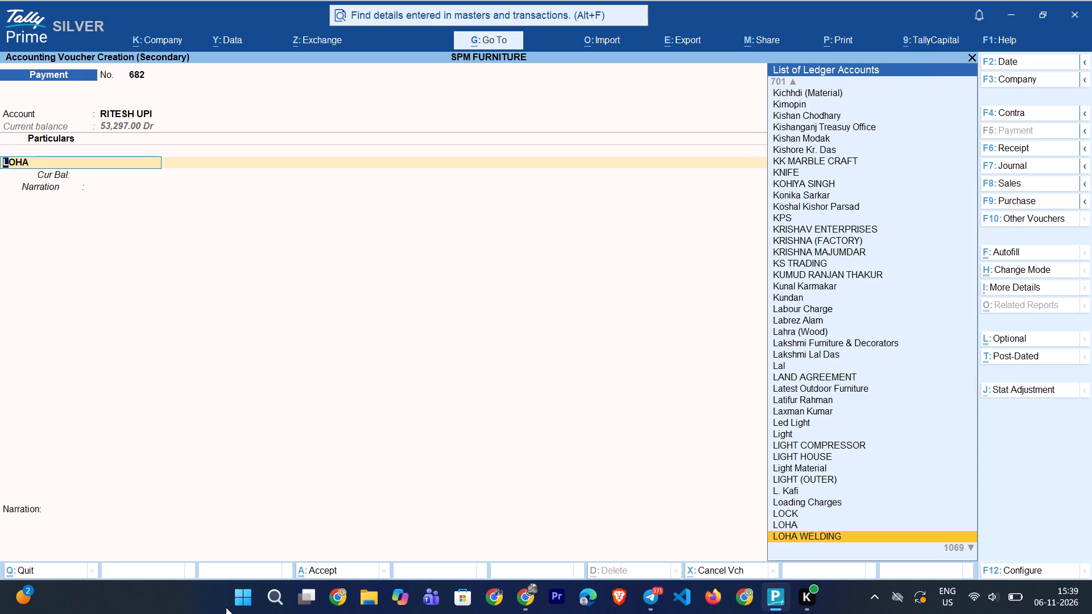
Set the particulars of the RITESH UPI payment to the PAPPU ALAM & COMPANY ledger.
{"action": "key", "text": "BackSpace"}
{"action": "type", "text": "PAPP"}
{"action": "key", "text": "Down"}
{"action": "key", "text": "Down"}
{"action": "key", "text": "Return"}
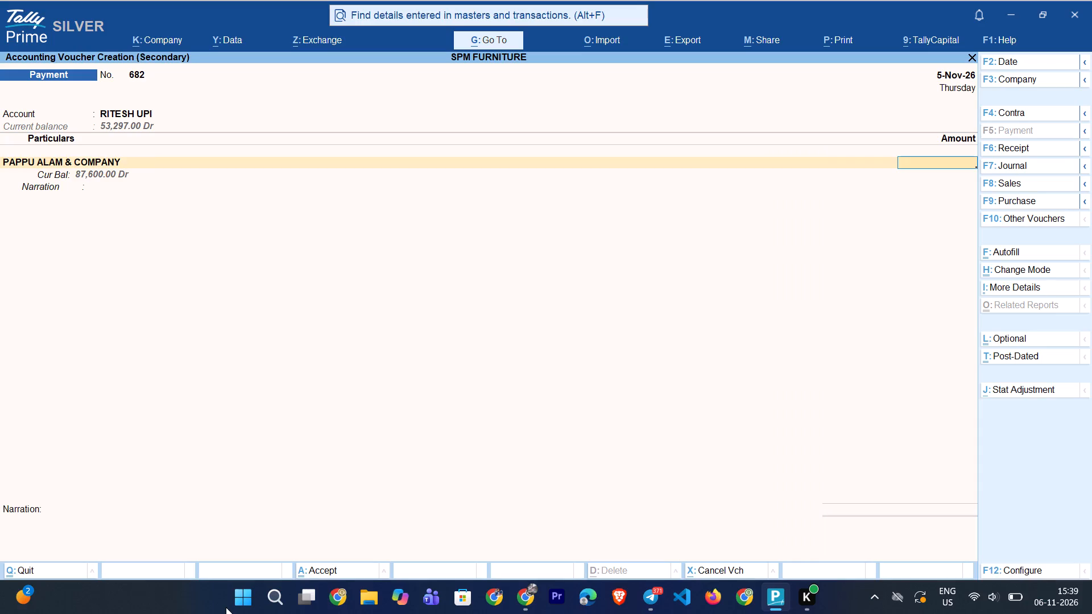
Rename the PAPPU ALAM & COMPANY ledger to PAPPU ALAM & COMPANY (LOHA) from within the payment voucher and save it.
{"action": "key", "text": "BackSpace"}
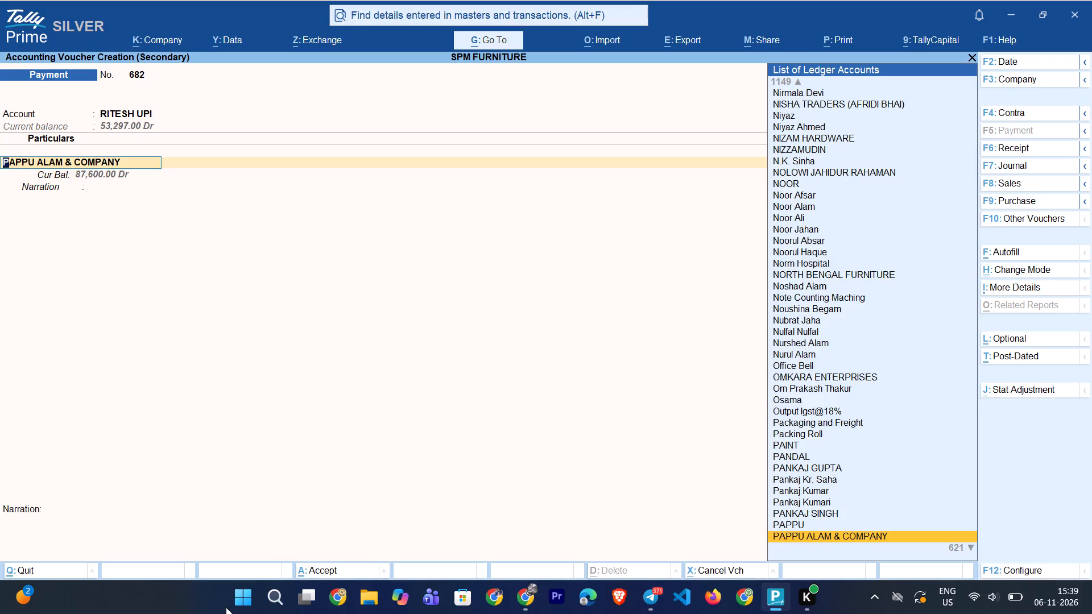
{"action": "key", "text": "ctrl+Return"}
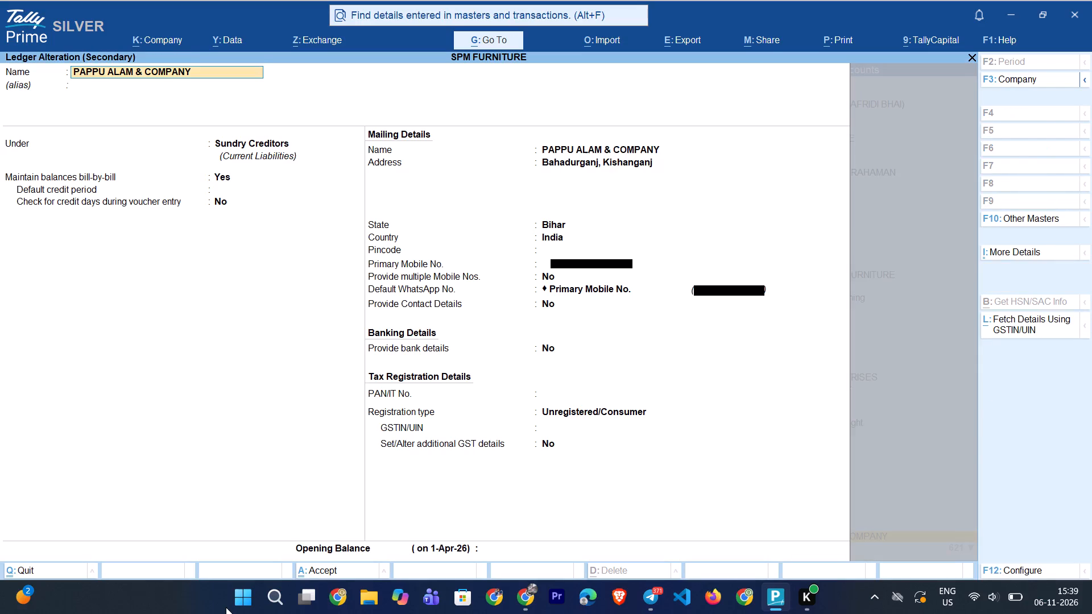
{"action": "key", "text": "End"}
{"action": "key", "text": "space"}
{"action": "type", "text": "(LOHA"}
{"action": "key", "text": "shift+parenright"}
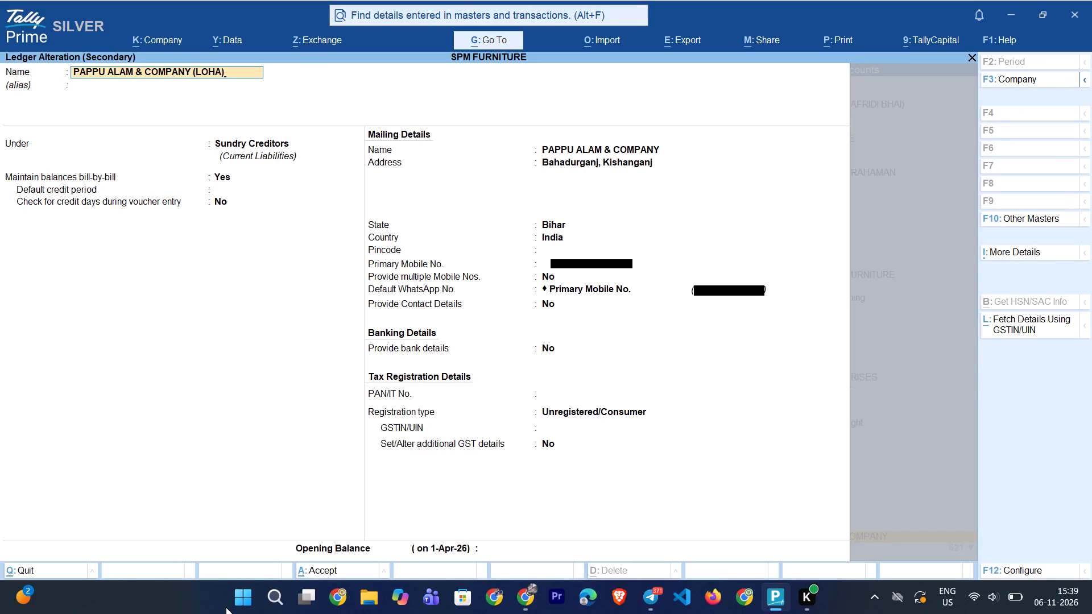
{"action": "key", "text": "Return"}
{"action": "key", "text": "ctrl+a"}
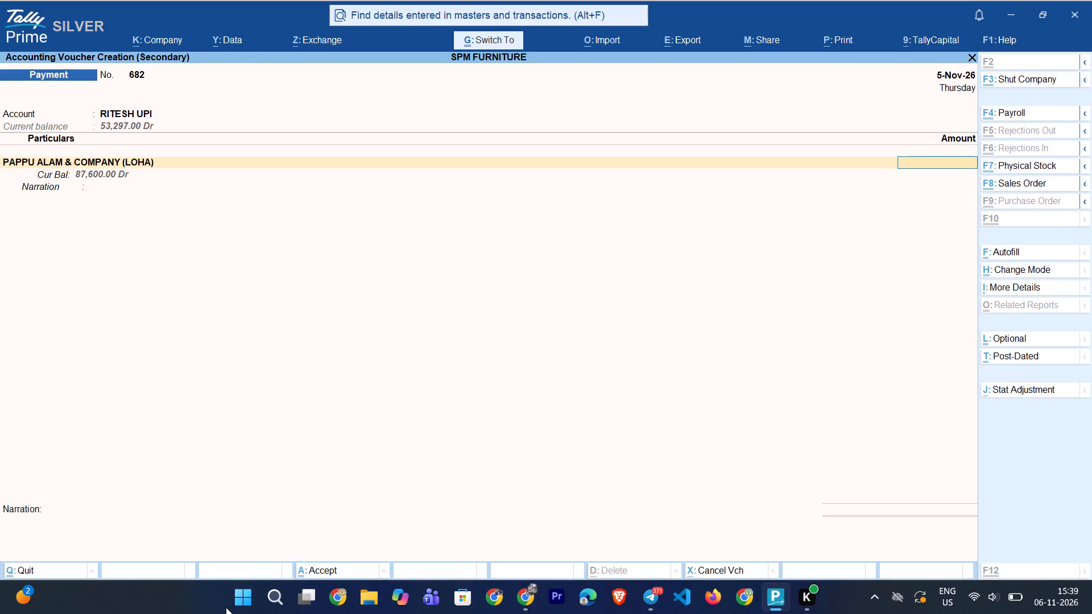
Enter 10,000 as the amount for PAPPU ALAM & COMPANY (LOHA), allocate it On Account, and save the payment voucher.
{"action": "type", "text": "10000"}
{"action": "key", "text": "Return"}
{"action": "key", "text": "Return"}
{"action": "key", "text": "BackSpace"}
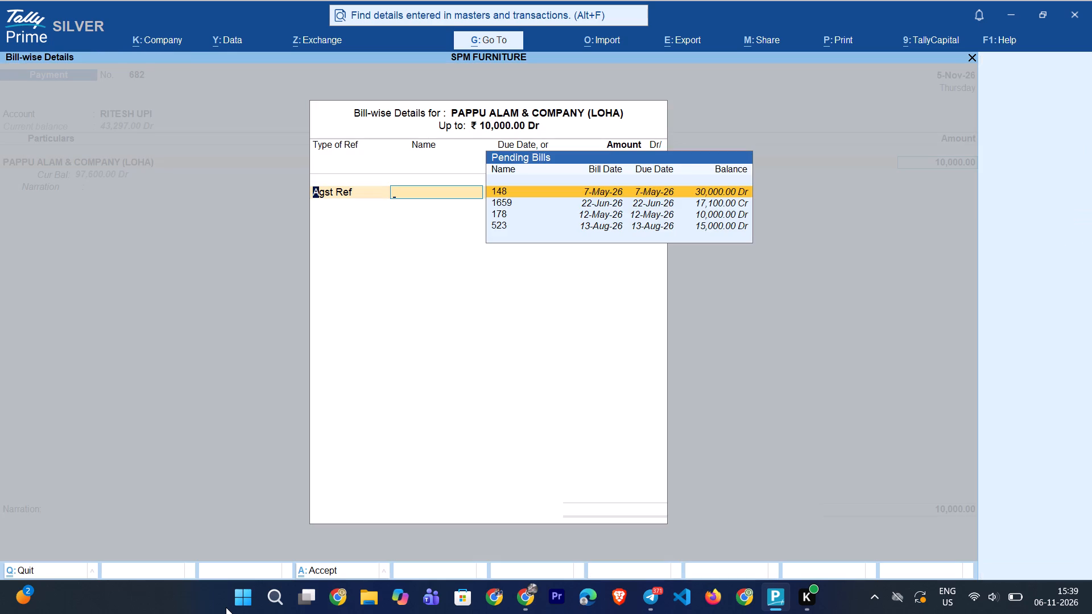
{"action": "key", "text": "Down"}
{"action": "key", "text": "Down"}
{"action": "key", "text": "Return"}
{"action": "key", "text": "Return"}
{"action": "key", "text": "Return"}
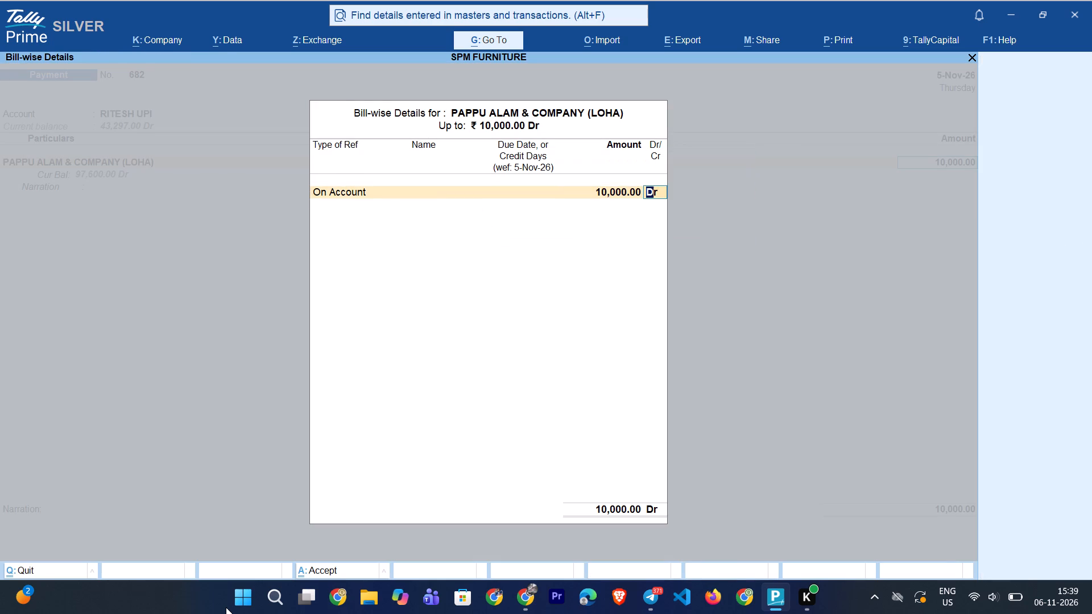
{"action": "key", "text": "ctrl+a"}
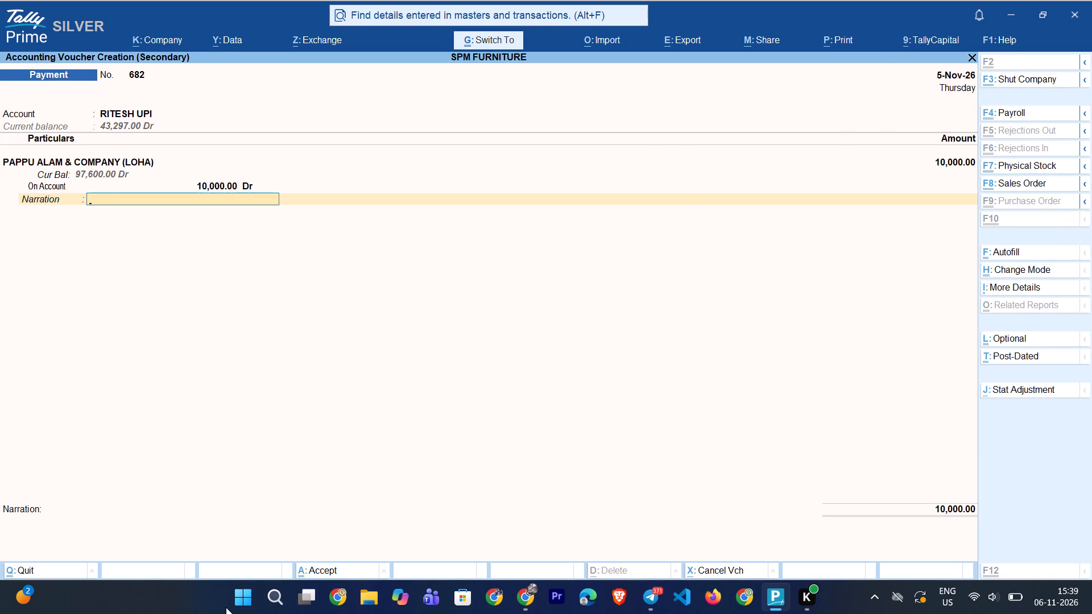
{"action": "key", "text": "Down"}
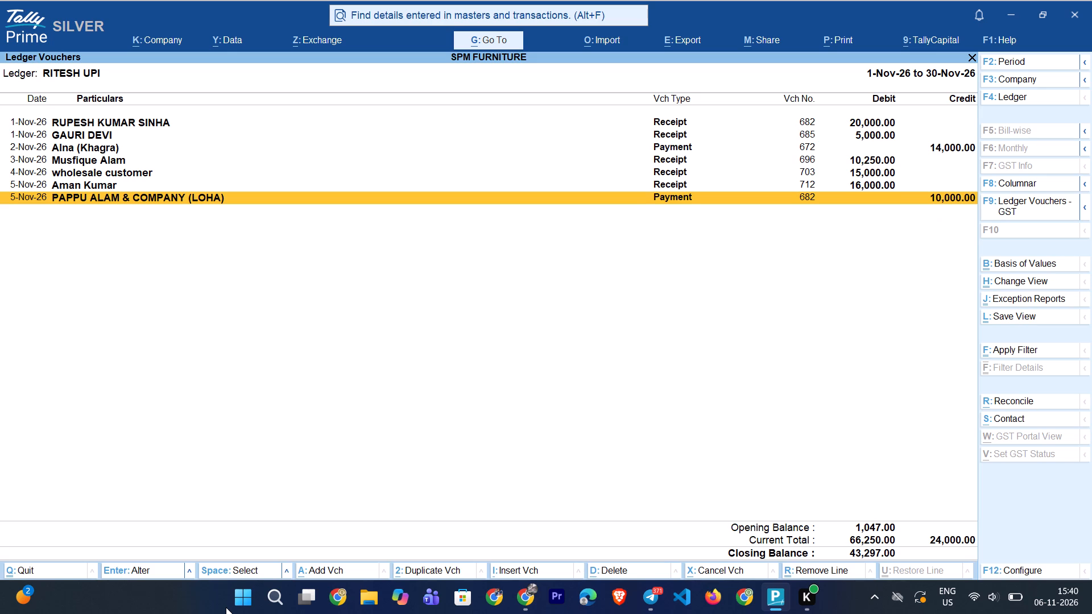
Turn on Show Running Balance for the RITESH UPI ledger vouchers and look over the balances of the latest entries.
{"action": "key", "text": "Up"}
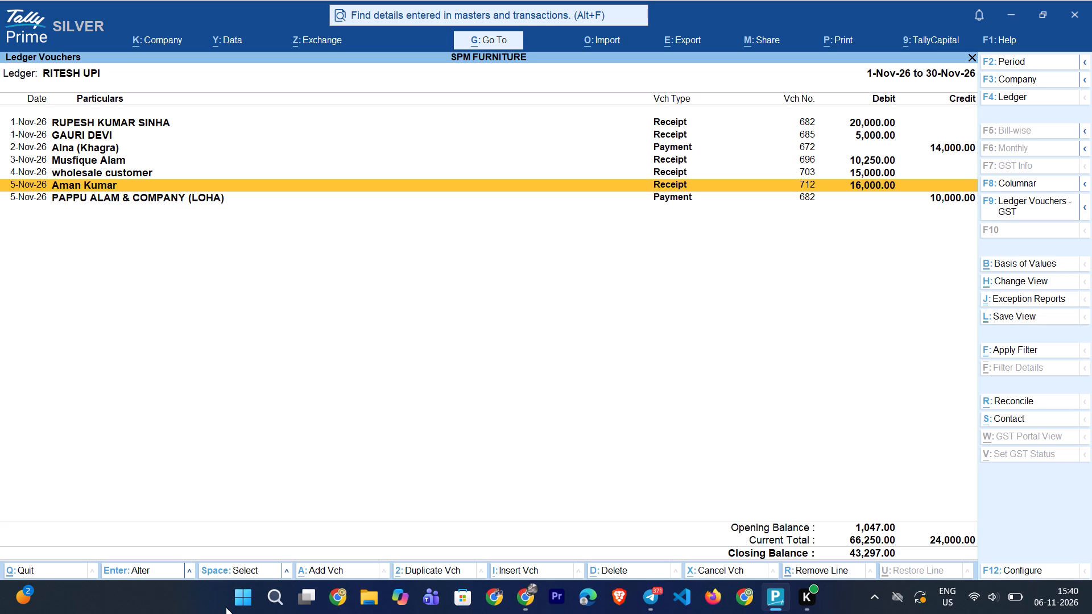
{"action": "key", "text": "F12"}
{"action": "key", "text": "Return"}
{"action": "key", "text": "Return"}
{"action": "key", "text": "Return"}
{"action": "key", "text": "Return"}
{"action": "key", "text": "Return"}
{"action": "key", "text": "Return"}
{"action": "key", "text": "Return"}
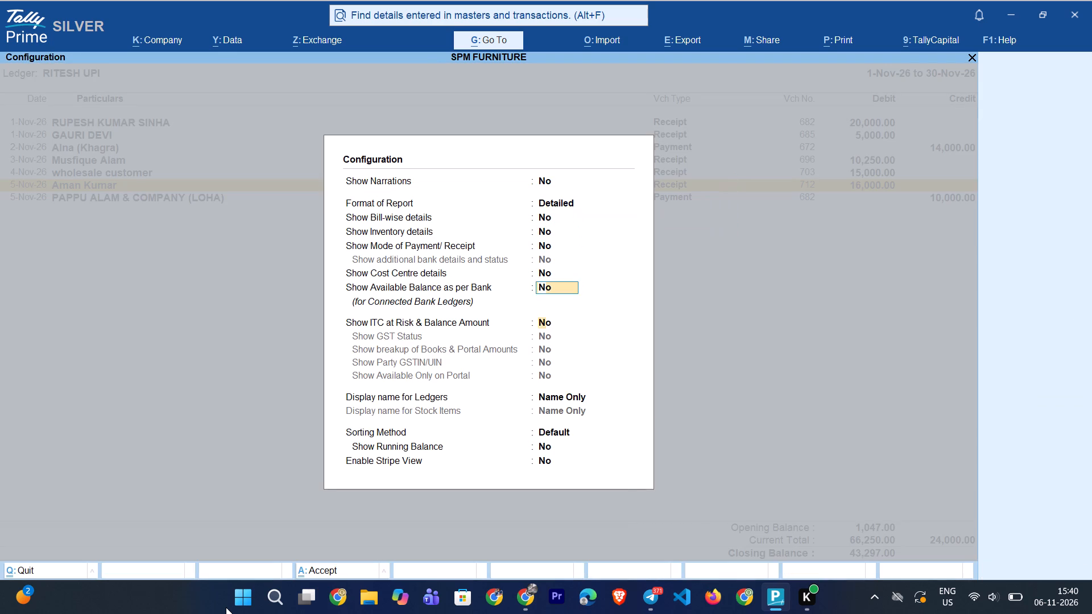
{"action": "key", "text": "Return"}
{"action": "key", "text": "Return"}
{"action": "key", "text": "Return"}
{"action": "key", "text": "y"}
{"action": "key", "text": "Return"}
{"action": "key", "text": "ctrl+a"}
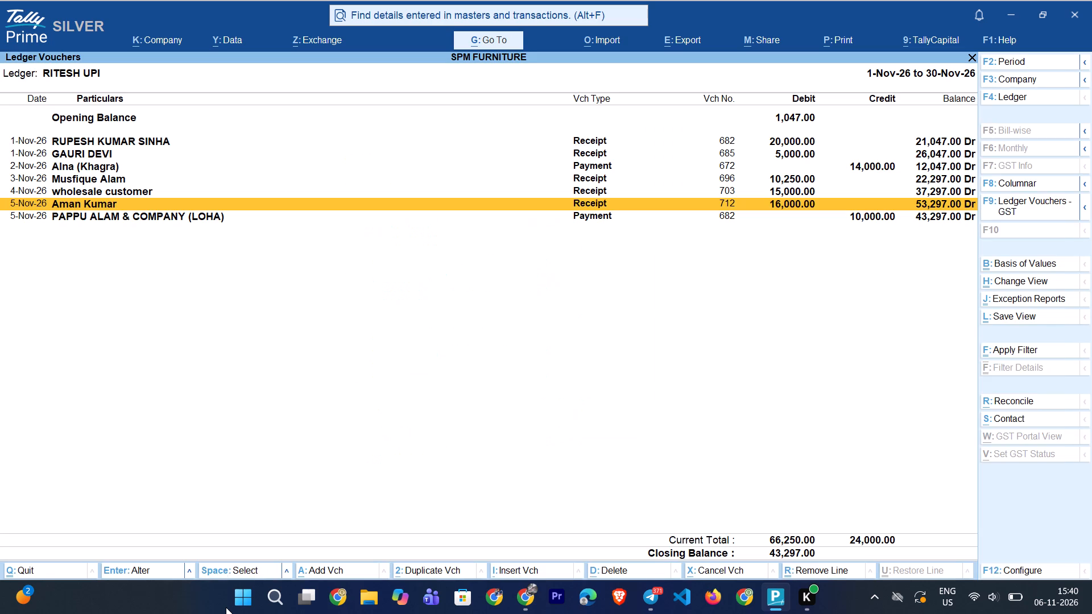
{"action": "key", "text": "Up"}
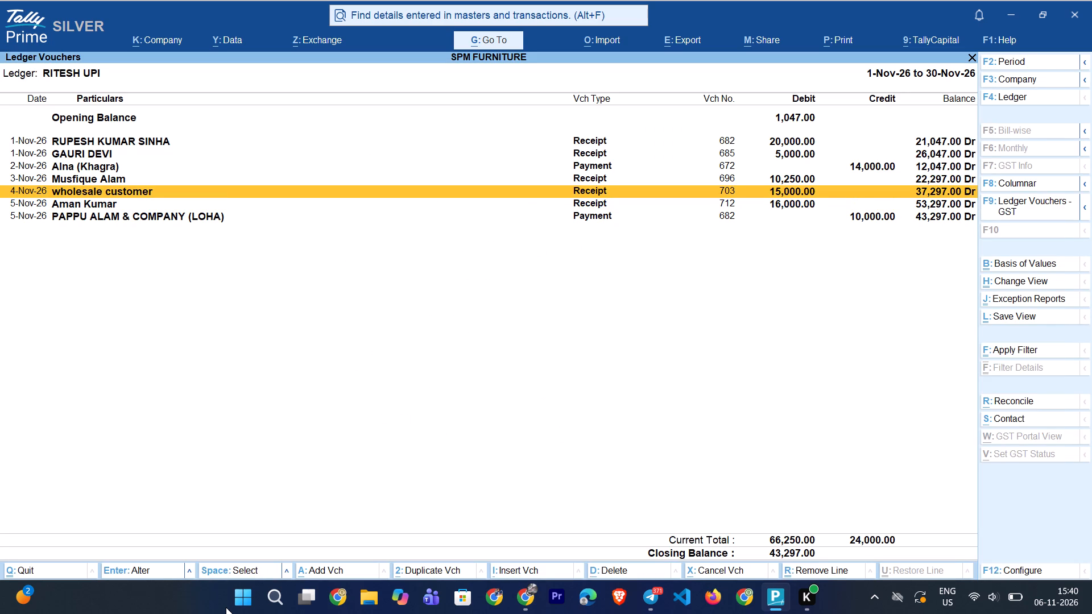
{"action": "key", "text": "Down"}
{"action": "key", "text": "Down"}
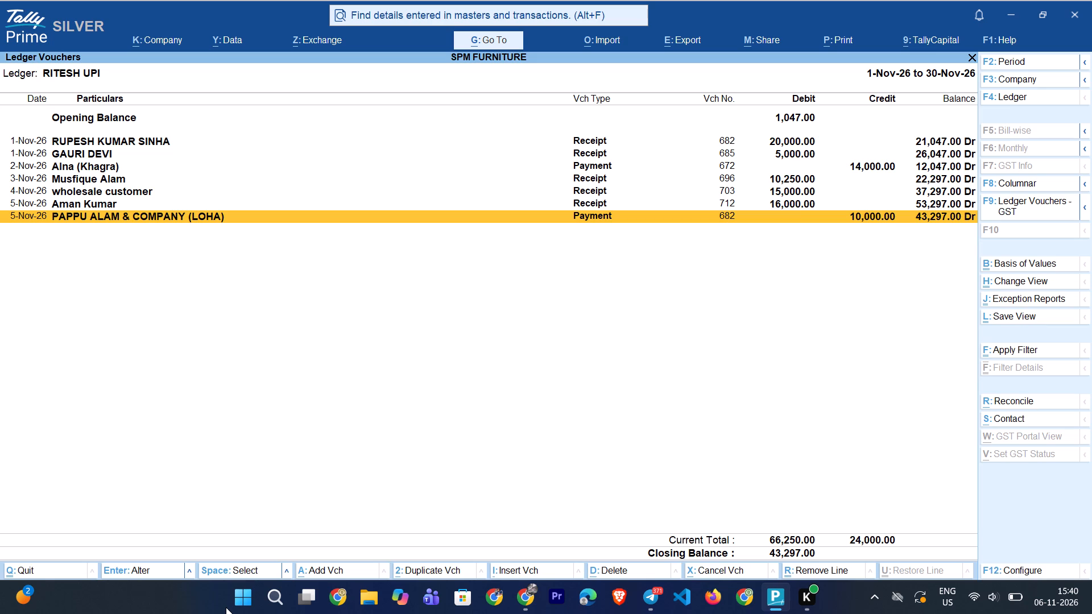
Open the Sunny Upi ledger's November vouchers from the Cash/Bank Summary and go through its entries up to 4-Nov-26.
{"action": "key", "text": "Escape"}
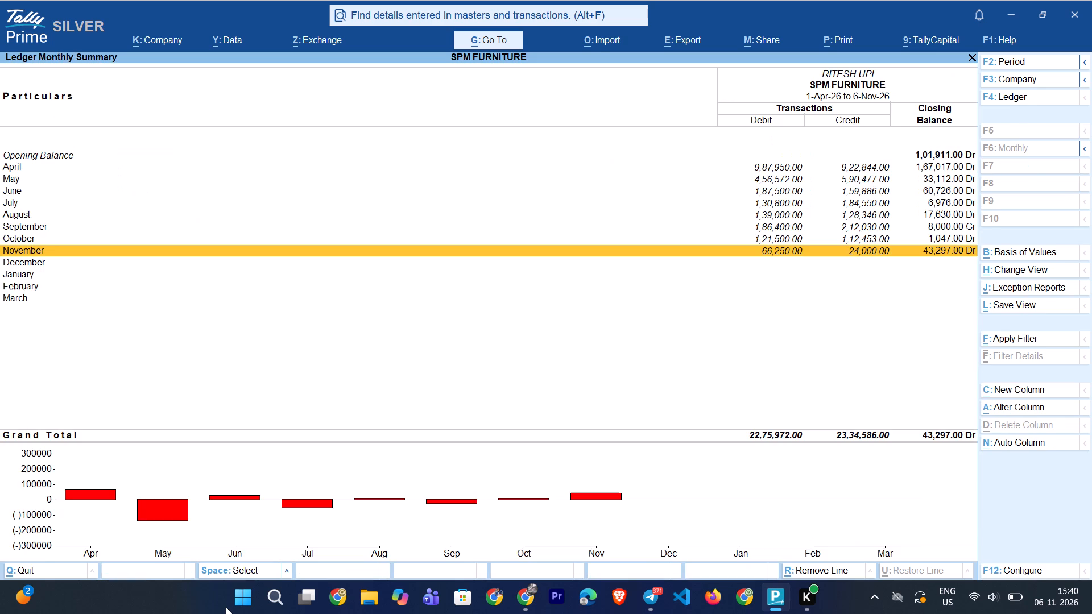
{"action": "key", "text": "Escape"}
{"action": "key", "text": "Down"}
{"action": "key", "text": "Down"}
{"action": "key", "text": "Down"}
{"action": "key", "text": "Down"}
{"action": "key", "text": "Return"}
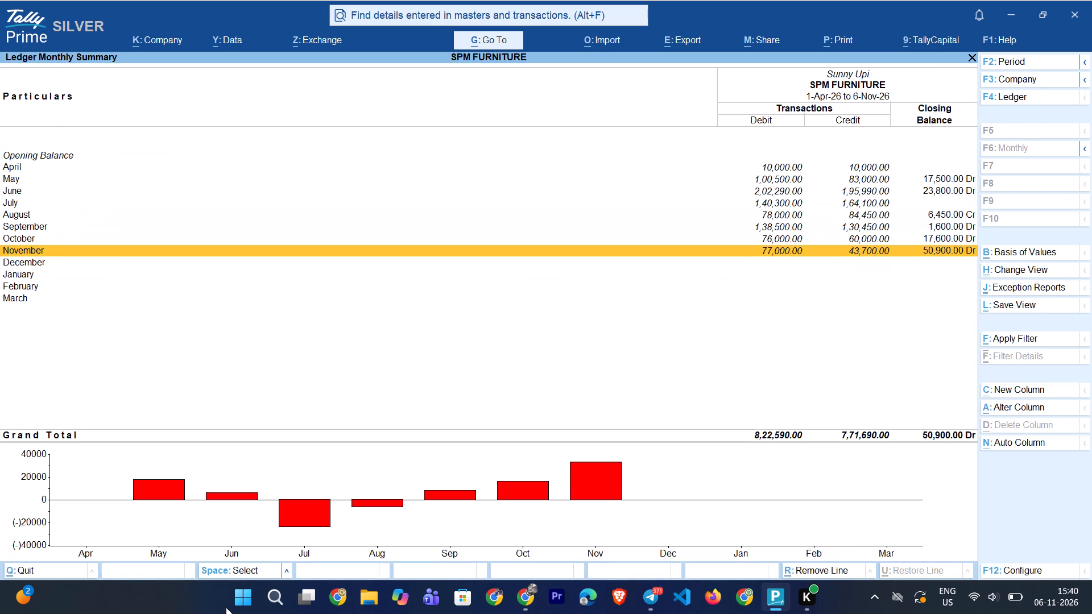
{"action": "key", "text": "Return"}
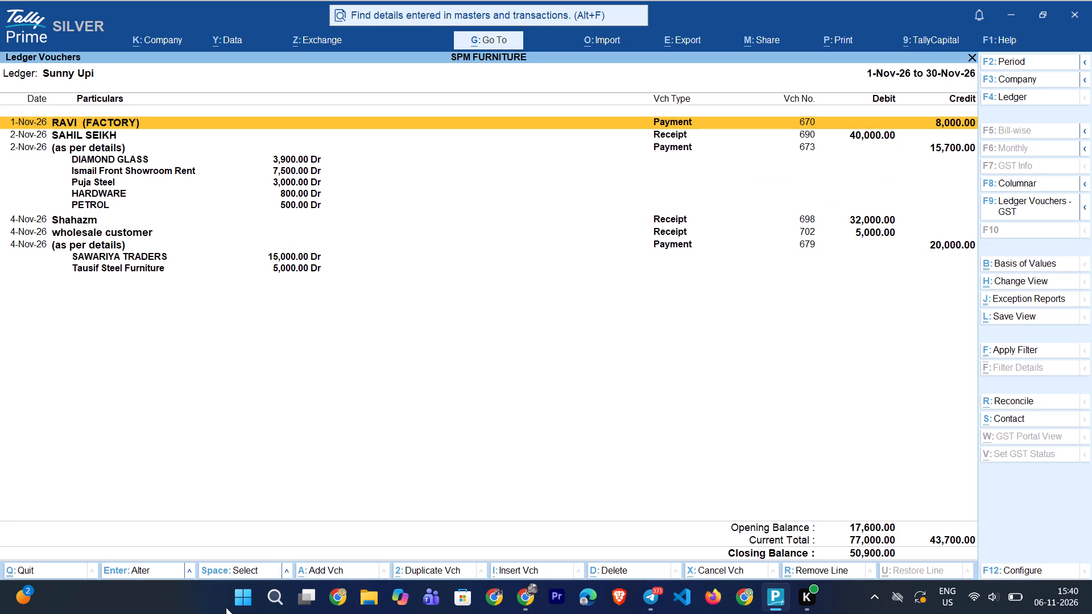
{"action": "key", "text": "Down"}
{"action": "key", "text": "Down"}
{"action": "key", "text": "Down"}
{"action": "key", "text": "Down"}
{"action": "key", "text": "Down"}
{"action": "key", "text": "Down"}
{"action": "key", "text": "Down"}
{"action": "key", "text": "Down"}
{"action": "key", "text": "Down"}
{"action": "key", "text": "Down"}
{"action": "key", "text": "Down"}
{"action": "key", "text": "Down"}
{"action": "key", "text": "Down"}
{"action": "key", "text": "Down"}
{"action": "key", "text": "Down"}
{"action": "key", "text": "Down"}
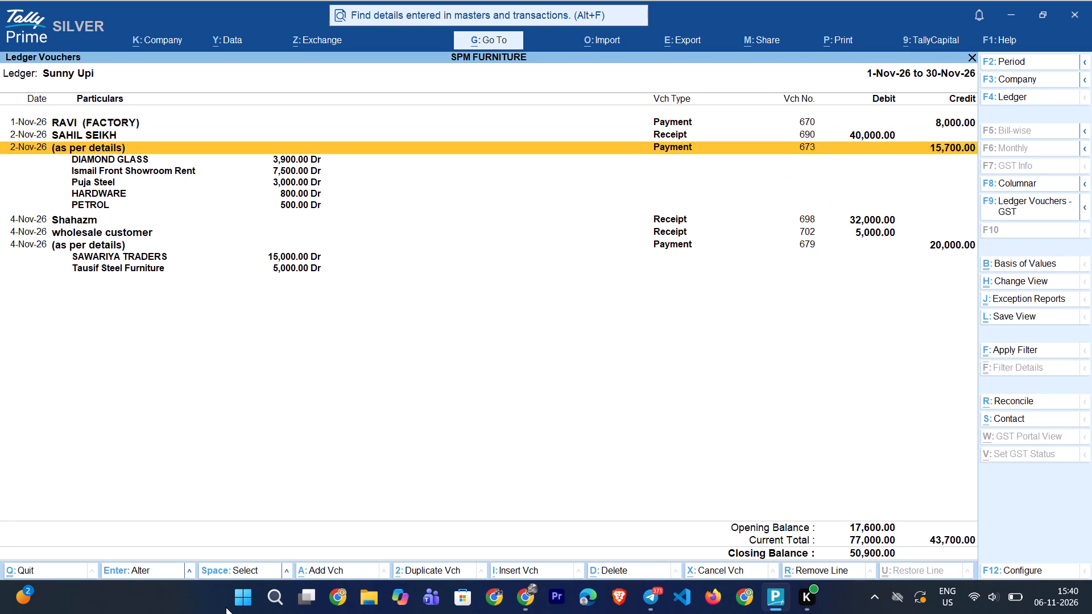
{"action": "key", "text": "Up"}
{"action": "key", "text": "Up"}
{"action": "key", "text": "Up"}
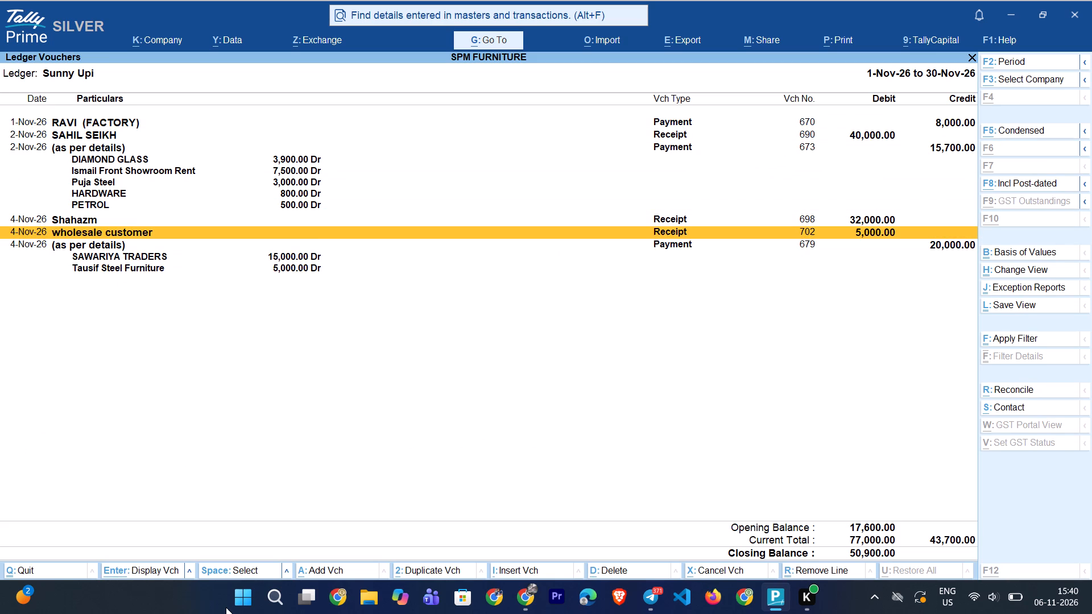
Record a Payment voucher dated 5-Nov-26 from Sunny Upi to SUDHIR (FACTORY) for 7,000.
{"action": "key", "text": "alt+a"}
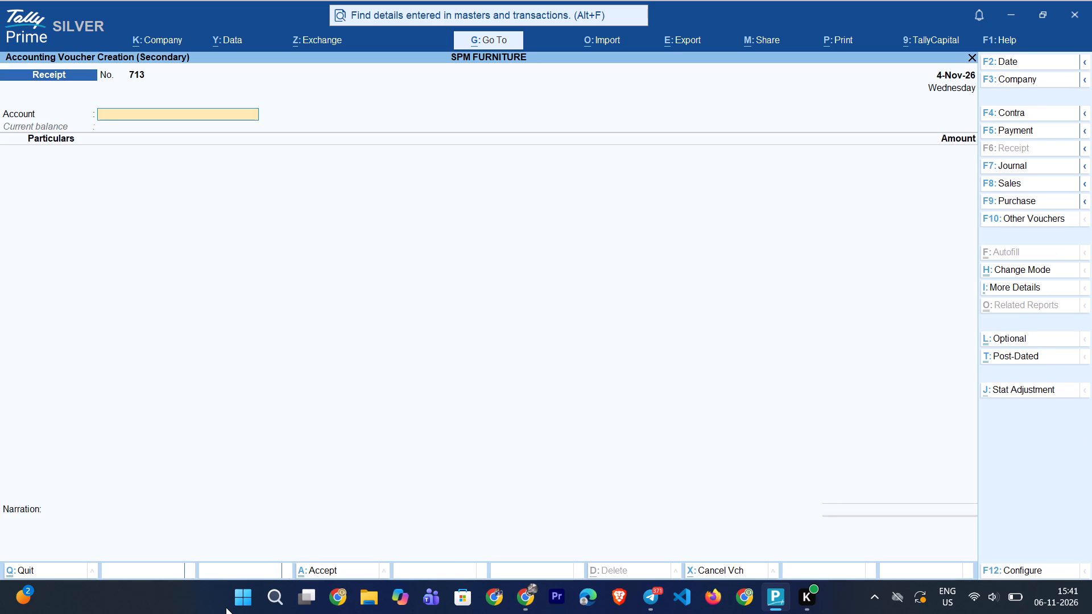
{"action": "key", "text": "F5"}
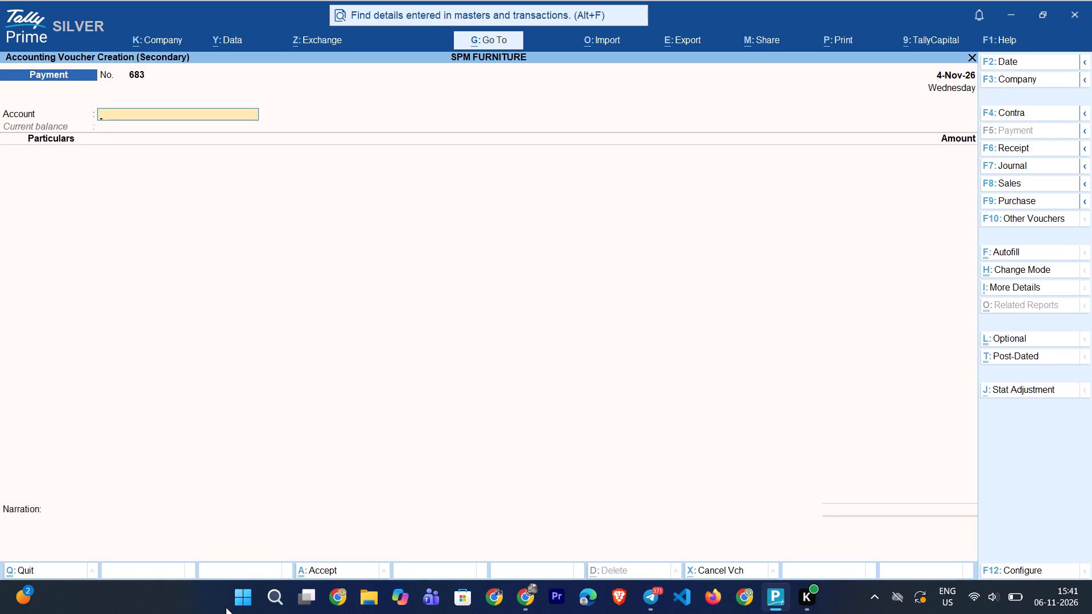
{"action": "type", "text": "SUNN"}
{"action": "key", "text": "Return"}
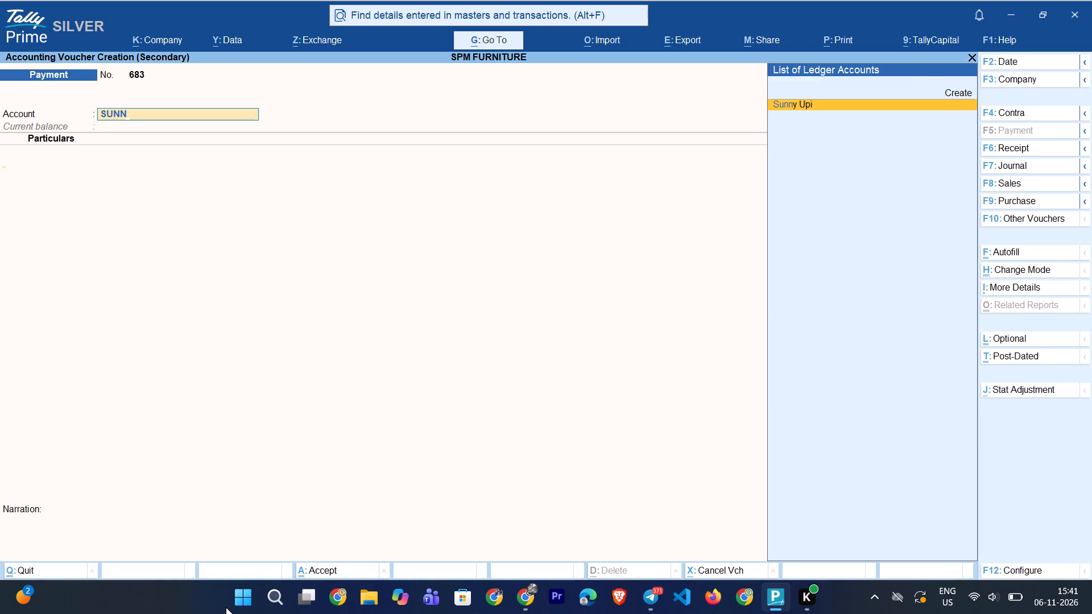
{"action": "type", "text": "SU"}
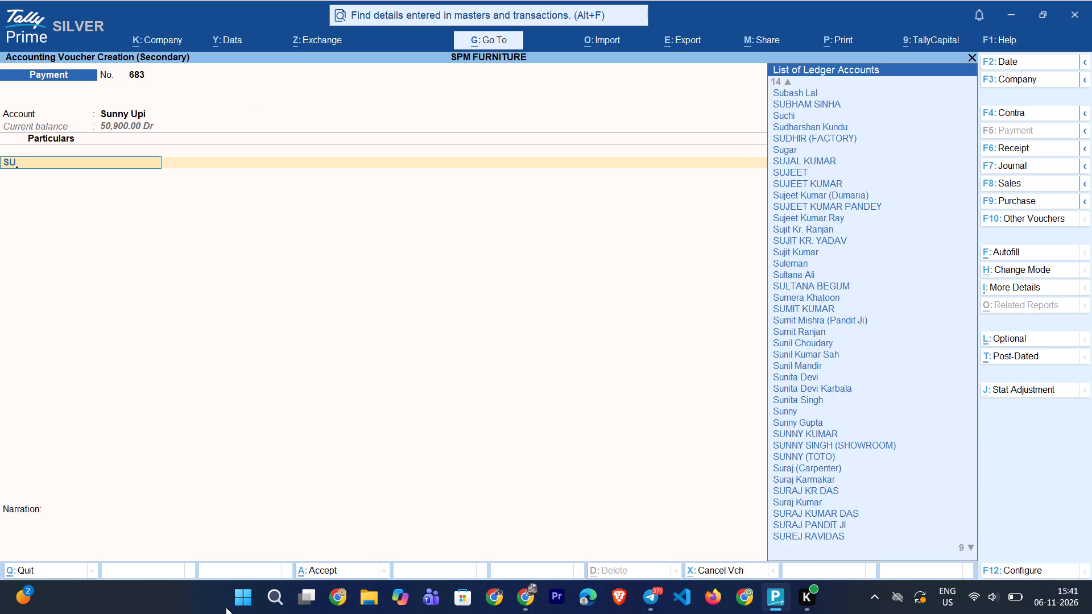
{"action": "type", "text": "DHIR"}
{"action": "key", "text": "Return"}
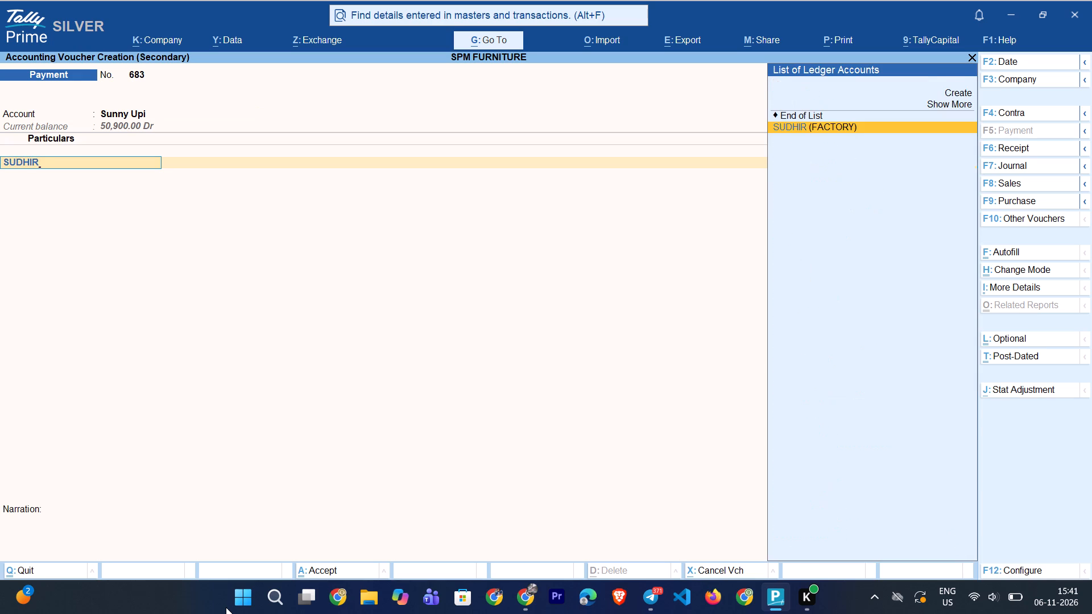
{"action": "type", "text": "7000"}
{"action": "key", "text": "Return"}
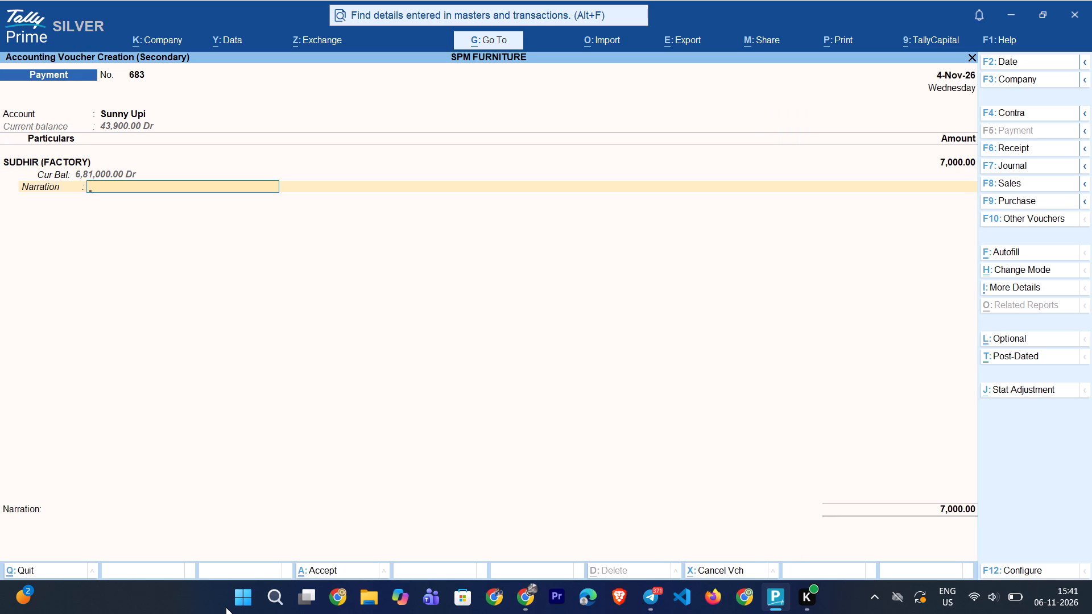
{"action": "key", "text": "Return"}
{"action": "key", "text": "F2"}
{"action": "key", "text": "Return"}
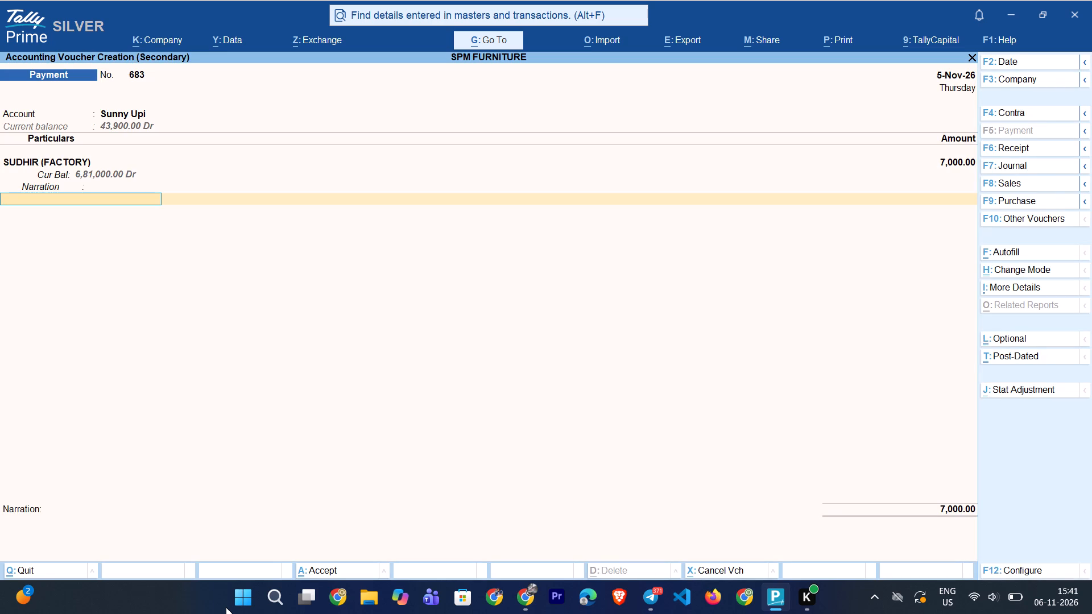
{"action": "key", "text": "ctrl+a"}
Go down the Sunny Upi November entries towards the 5-Nov-26 SUDHIR (FACTORY) payment.
{"action": "key", "text": "Down"}
{"action": "key", "text": "Down"}
{"action": "key", "text": "Down"}
{"action": "key", "text": "Down"}
{"action": "key", "text": "Down"}
{"action": "key", "text": "Down"}
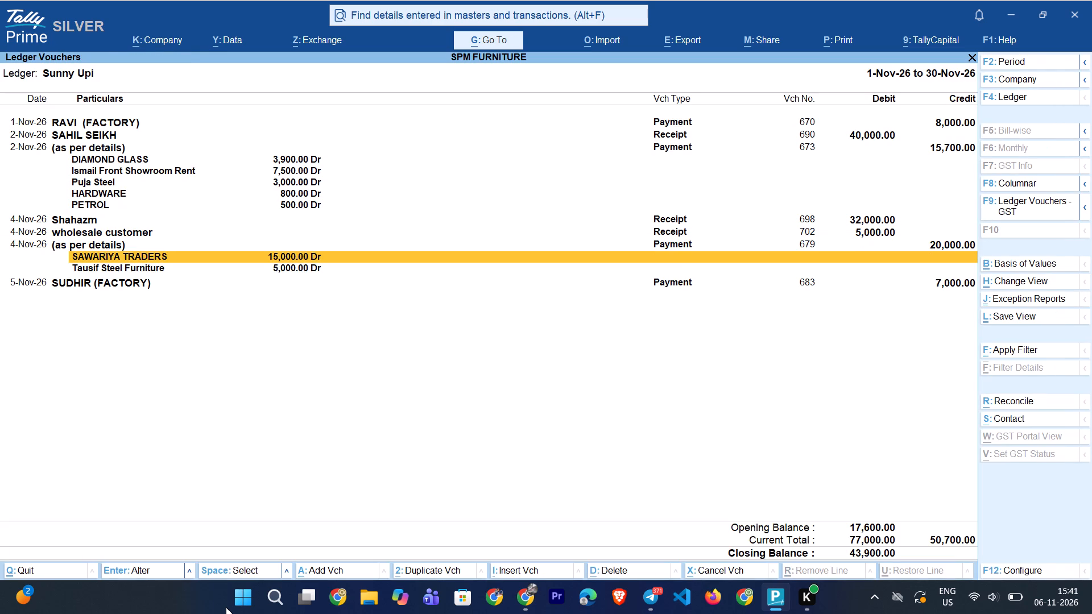
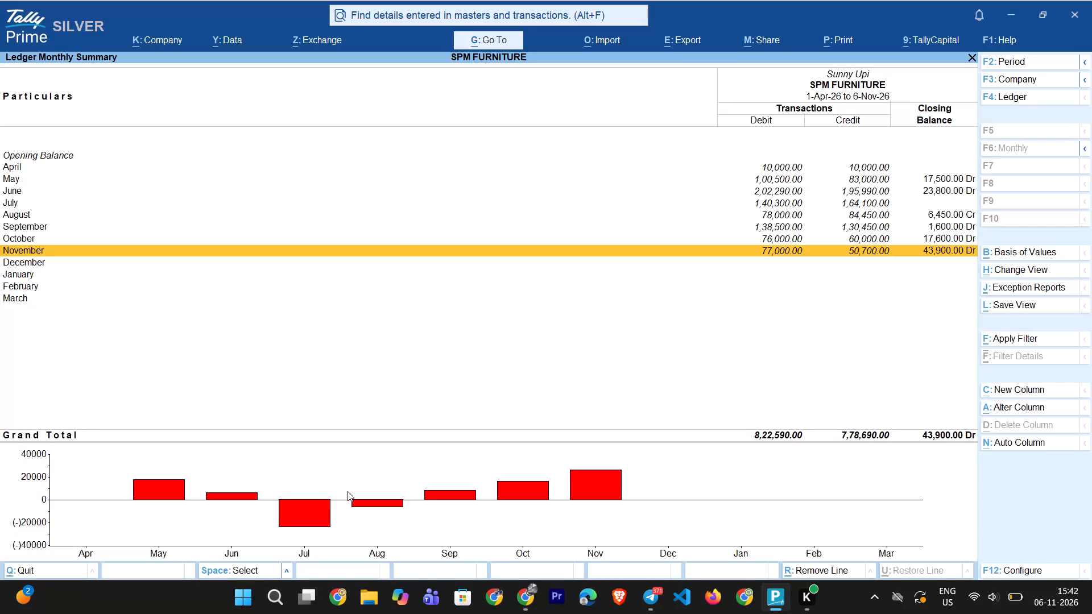
Open the BANDHAN BANK A/C ledger's November vouchers from the Cash/Bank Summary and go through its entries up to 5-Nov-26.
{"action": "key", "text": "Escape"}
{"action": "key", "text": "Down"}
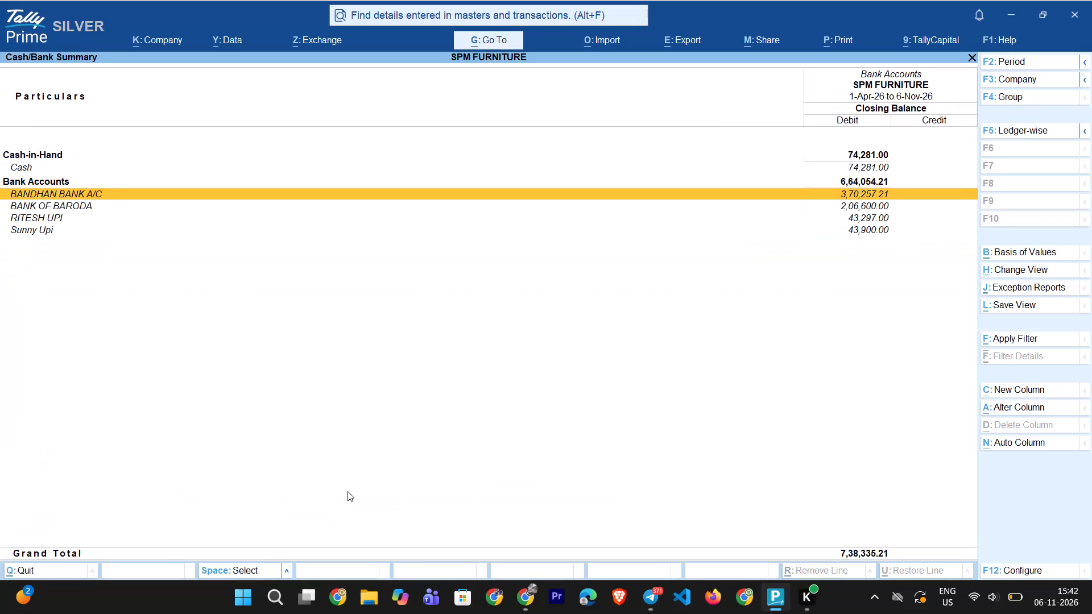
{"action": "key", "text": "Down"}
{"action": "key", "text": "Up"}
{"action": "key", "text": "Return"}
{"action": "key", "text": "Return"}
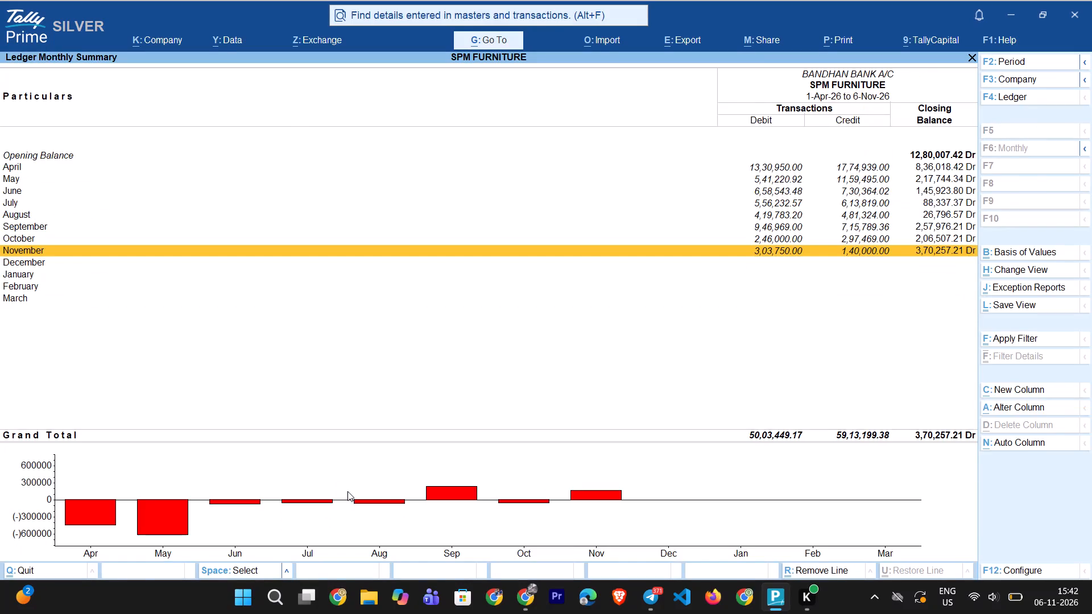
{"action": "key", "text": "Down"}
{"action": "key", "text": "Down"}
{"action": "key", "text": "Down"}
{"action": "key", "text": "Down"}
{"action": "key", "text": "Down"}
{"action": "key", "text": "Down"}
{"action": "key", "text": "Down"}
{"action": "key", "text": "Down"}
{"action": "key", "text": "Down"}
{"action": "key", "text": "Down"}
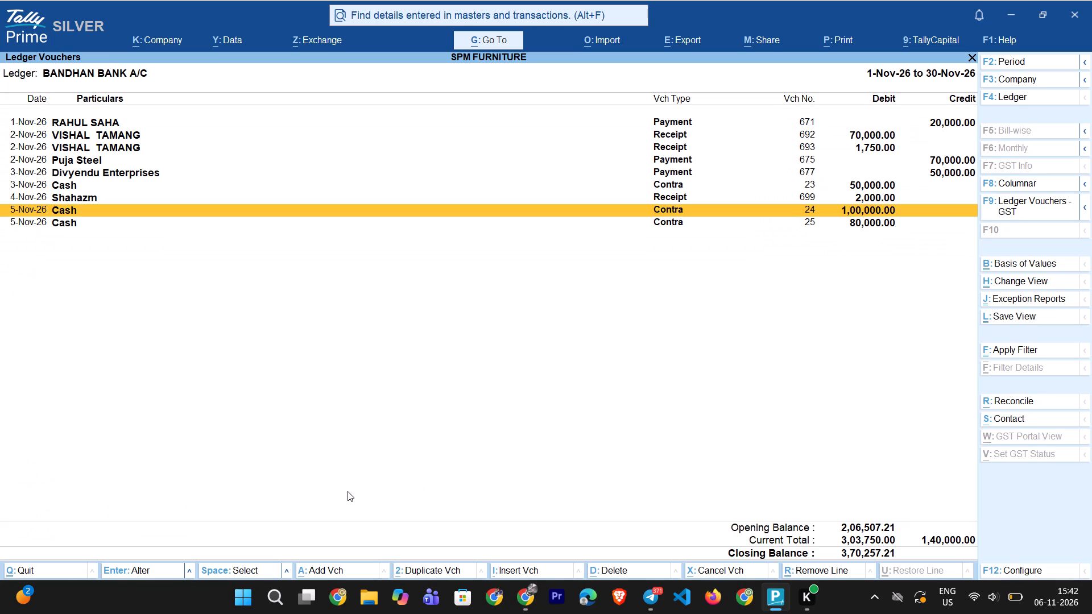
Add a Payment voucher dated 5-Nov-26 with BANDHAN BANK A/C as the paying account.
{"action": "key", "text": "Up"}
{"action": "key", "text": "Up"}
{"action": "key", "text": "Up"}
{"action": "key", "text": "Up"}
{"action": "key", "text": "Up"}
{"action": "key", "text": "alt+a"}
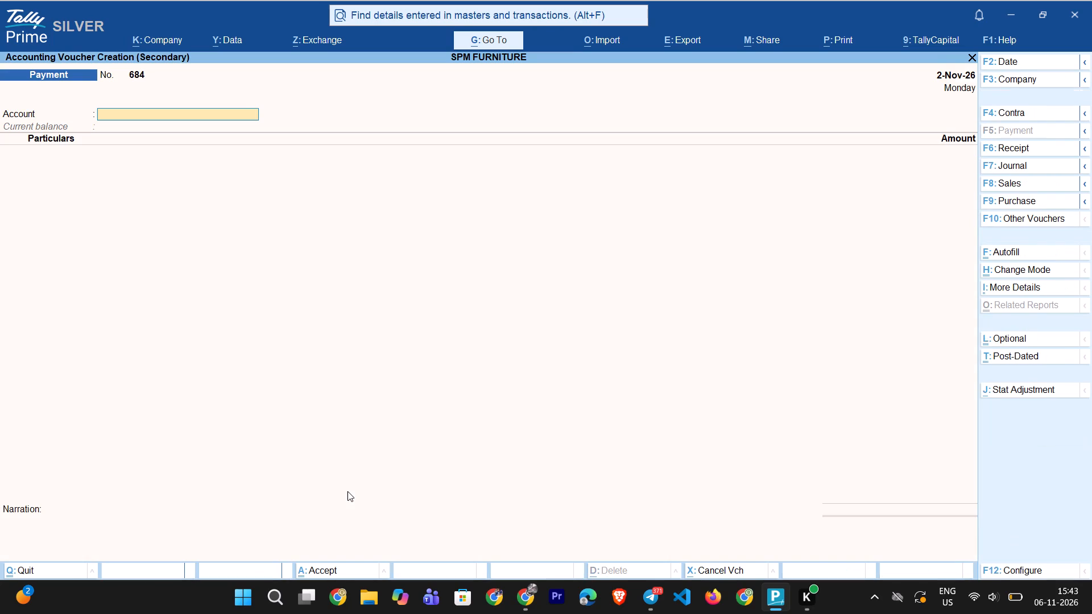
{"action": "key", "text": "F2"}
{"action": "key", "text": "6"}
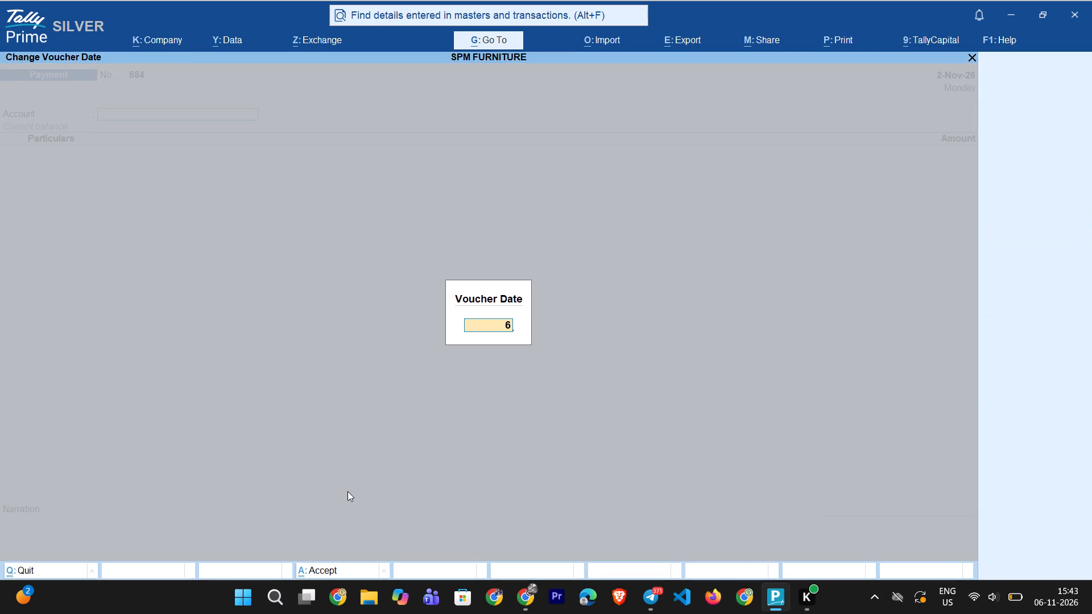
{"action": "key", "text": "BackSpace"}
{"action": "key", "text": "5"}
{"action": "key", "text": "Return"}
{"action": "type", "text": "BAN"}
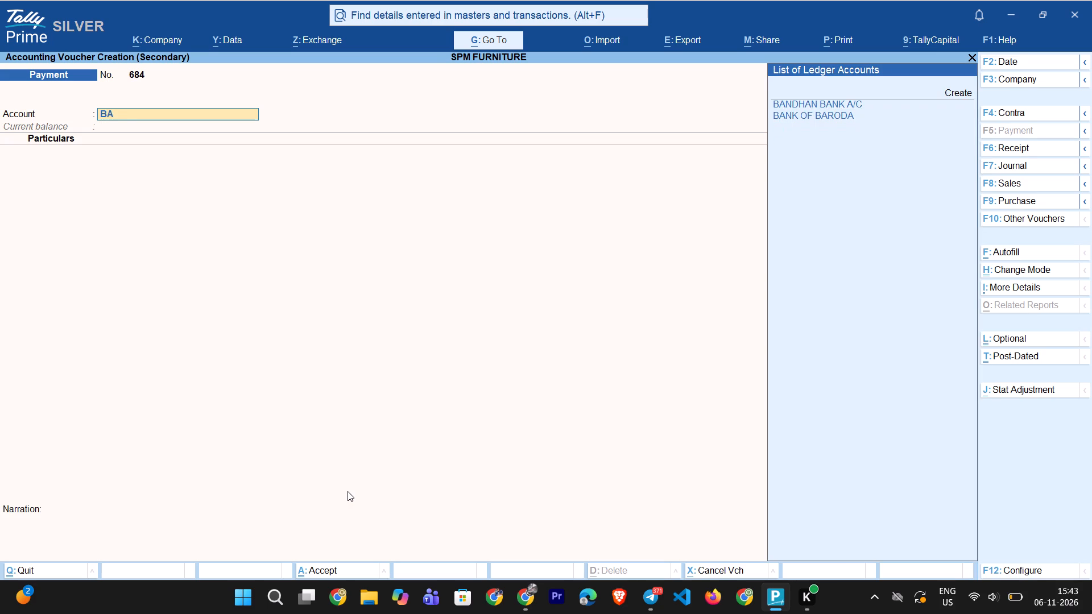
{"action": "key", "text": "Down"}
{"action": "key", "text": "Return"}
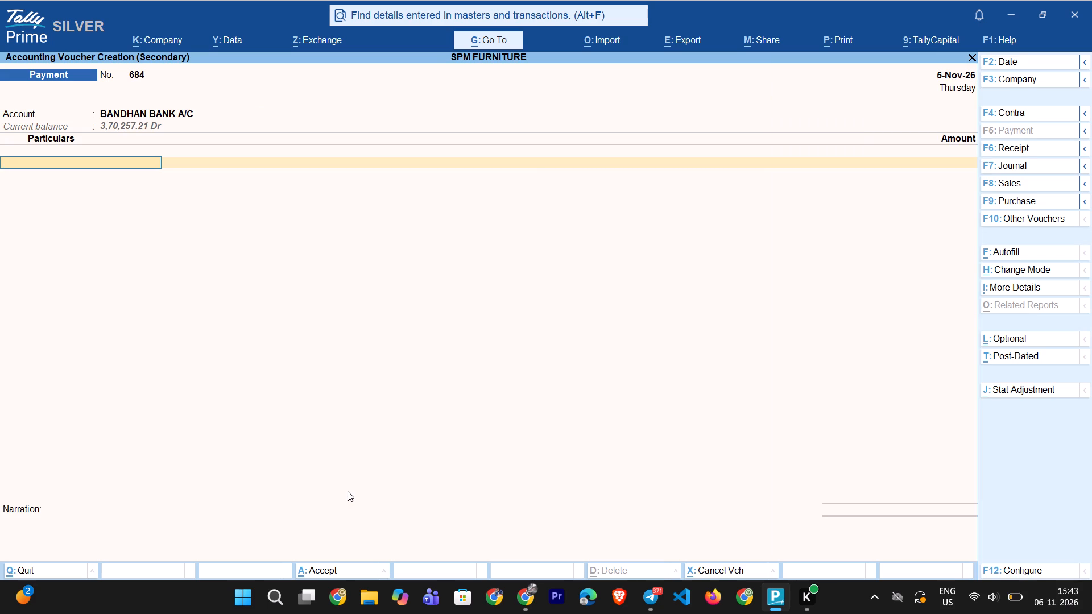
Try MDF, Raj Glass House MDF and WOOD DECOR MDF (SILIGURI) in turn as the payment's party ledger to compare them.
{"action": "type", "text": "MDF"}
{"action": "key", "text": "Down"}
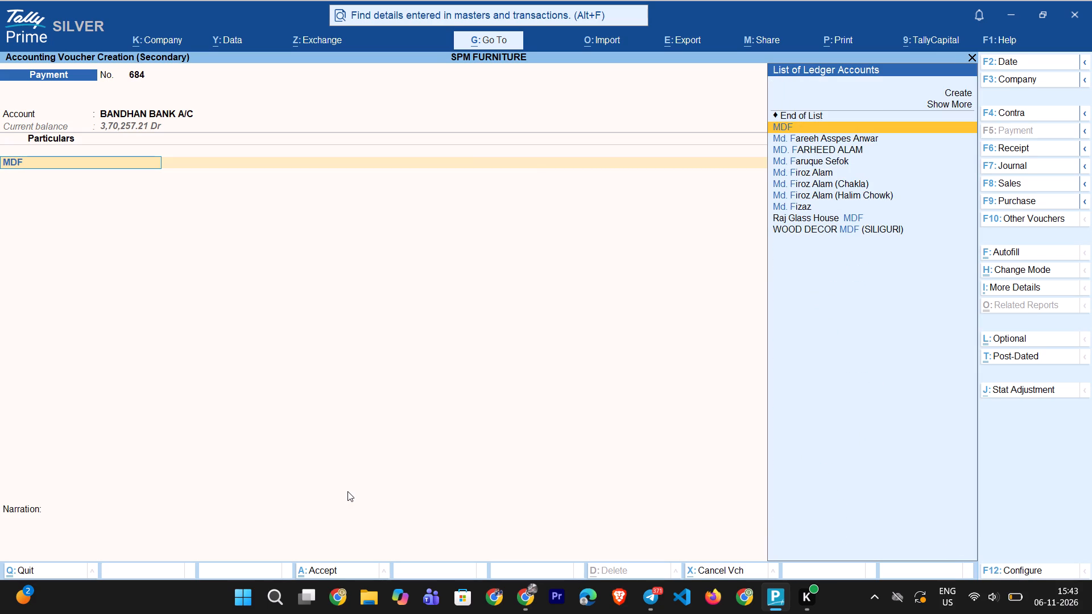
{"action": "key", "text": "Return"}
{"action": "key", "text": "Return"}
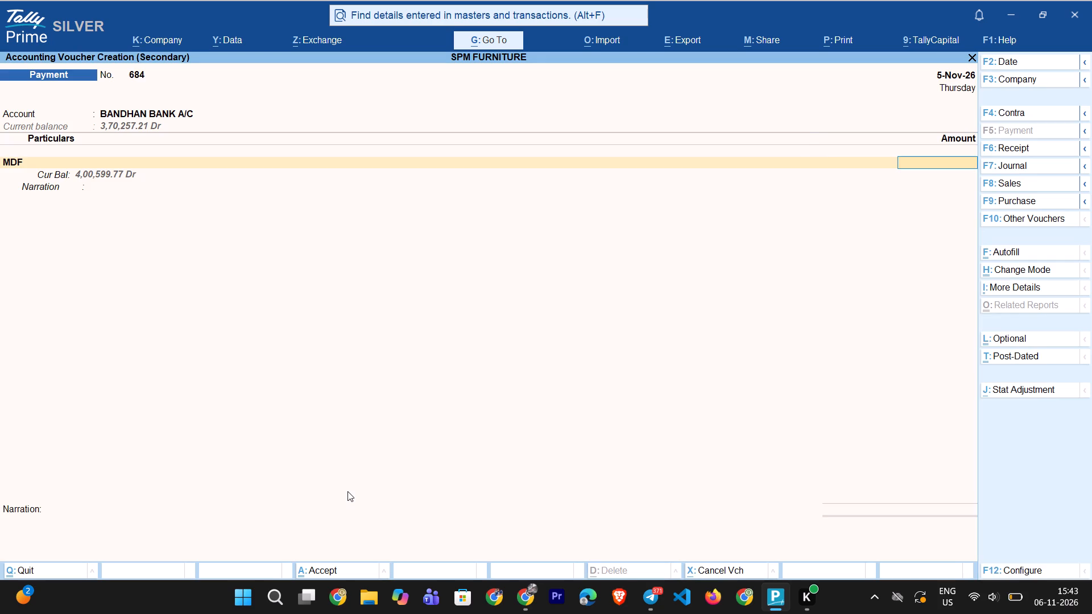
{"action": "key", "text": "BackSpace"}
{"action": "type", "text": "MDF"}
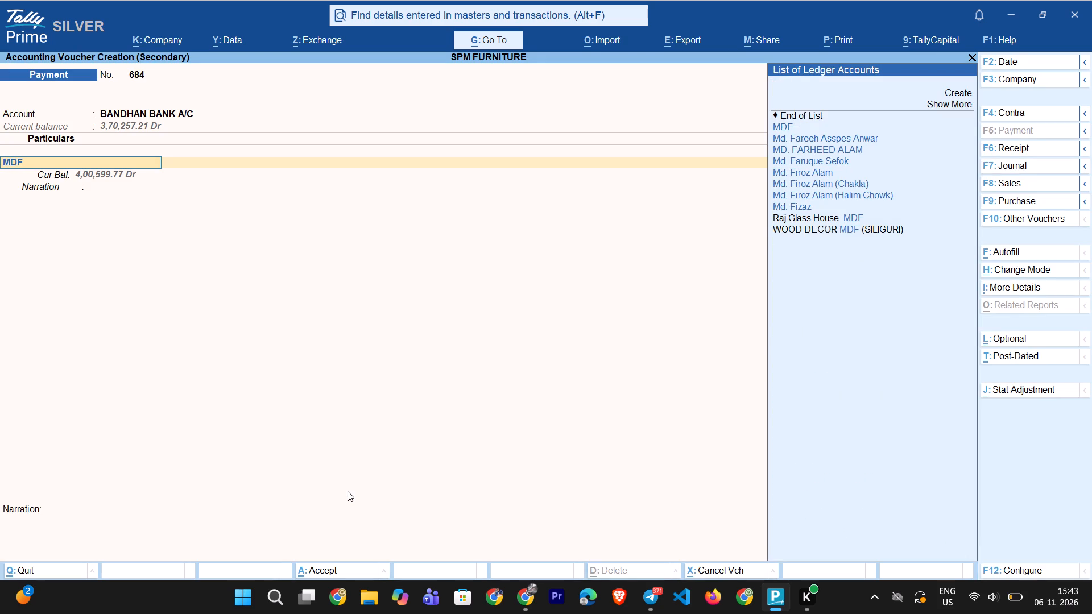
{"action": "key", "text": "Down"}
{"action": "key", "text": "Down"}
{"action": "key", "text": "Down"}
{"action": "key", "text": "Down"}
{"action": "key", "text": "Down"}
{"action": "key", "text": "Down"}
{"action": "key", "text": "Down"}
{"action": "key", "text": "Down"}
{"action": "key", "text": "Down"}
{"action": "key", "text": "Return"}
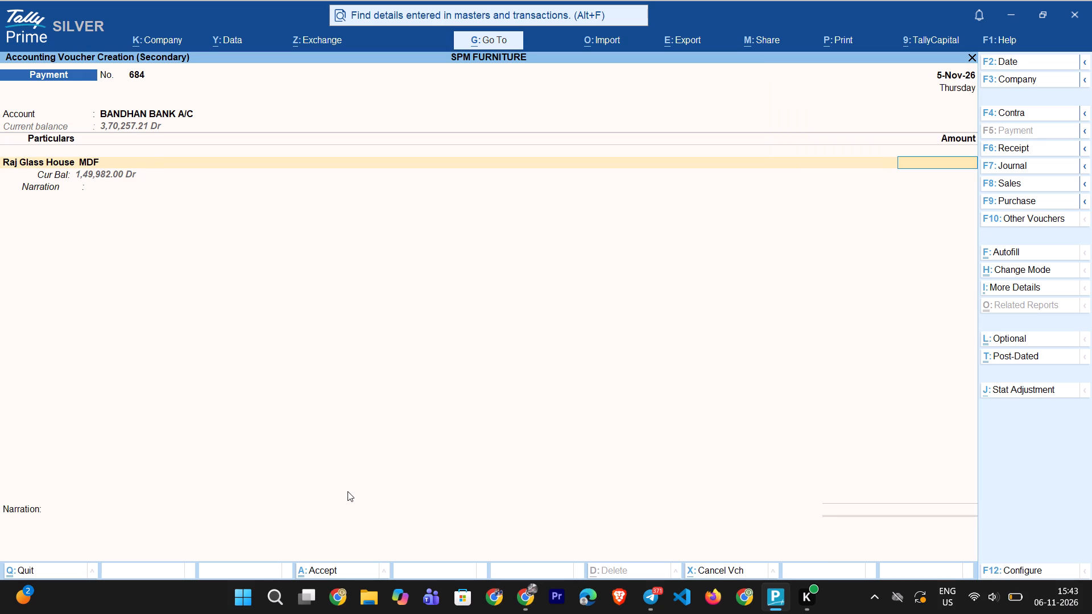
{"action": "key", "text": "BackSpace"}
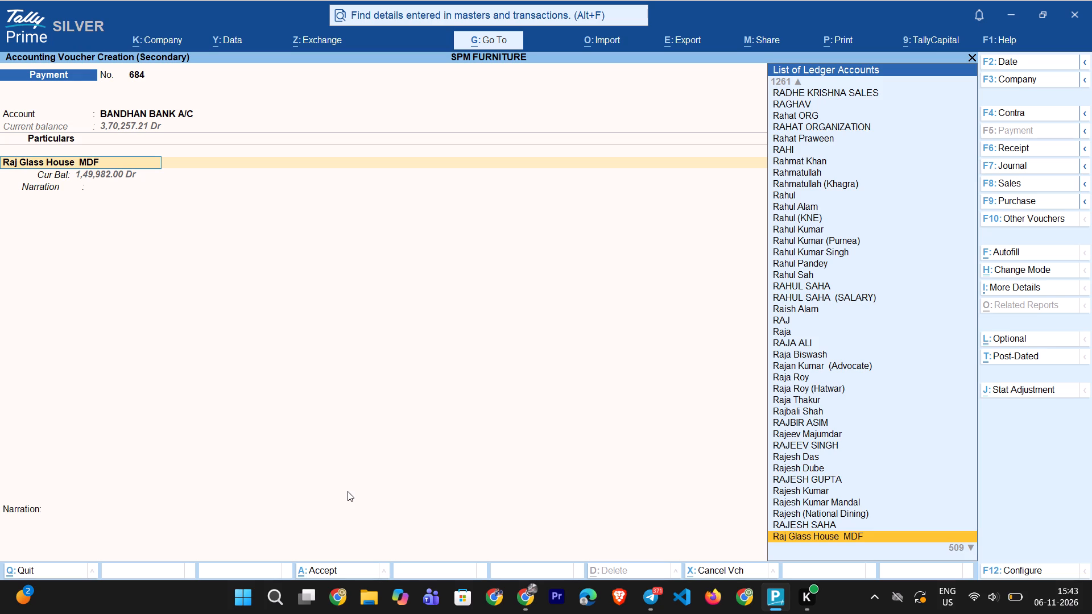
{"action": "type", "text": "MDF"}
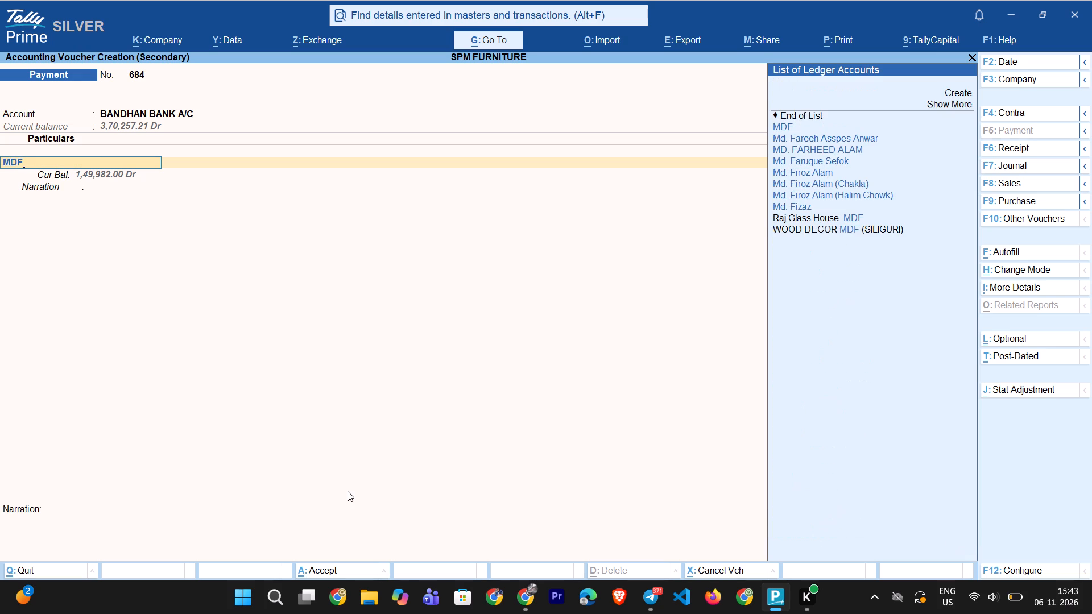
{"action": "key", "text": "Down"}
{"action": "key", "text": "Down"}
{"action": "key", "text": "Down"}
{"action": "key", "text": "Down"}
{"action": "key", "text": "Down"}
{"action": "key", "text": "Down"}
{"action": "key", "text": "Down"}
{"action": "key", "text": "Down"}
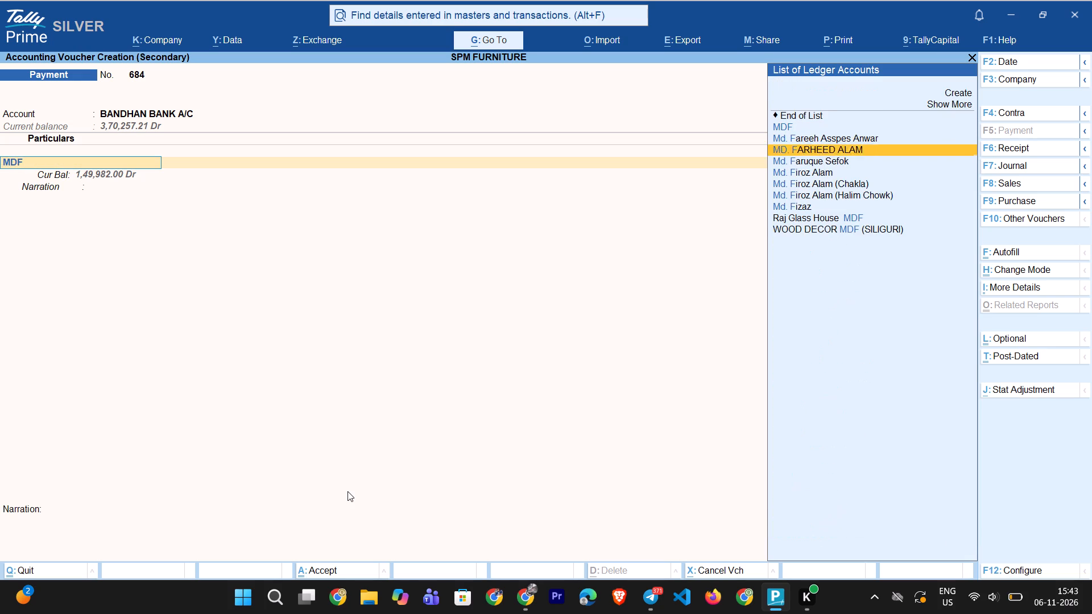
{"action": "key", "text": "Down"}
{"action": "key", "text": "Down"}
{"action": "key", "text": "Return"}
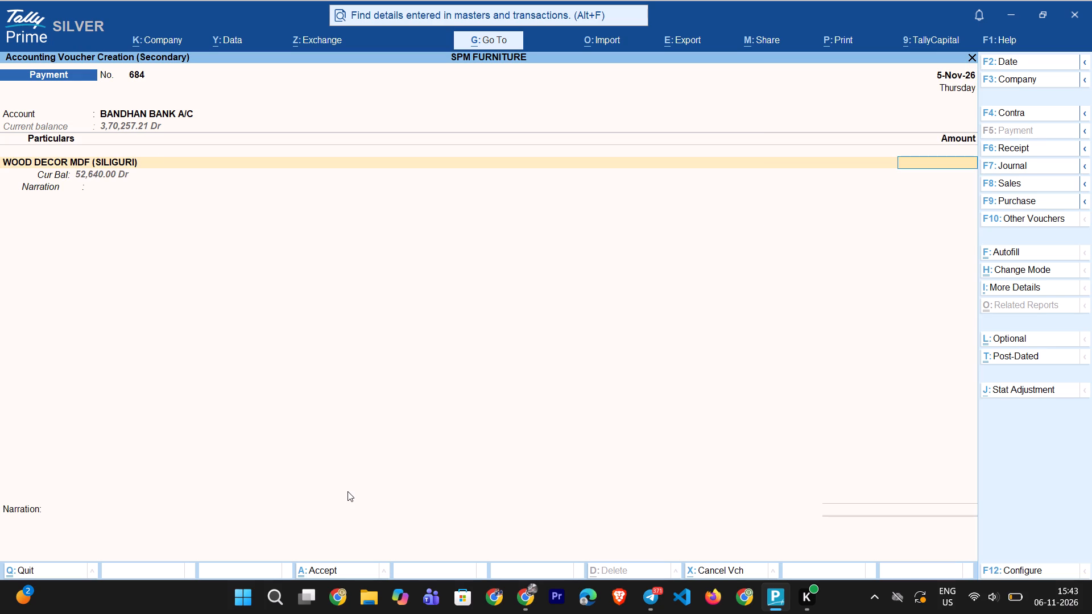
Choose MDF as the party ledger, enter 1,00,000 On Account, and save the BANDHAN BANK A/C payment.
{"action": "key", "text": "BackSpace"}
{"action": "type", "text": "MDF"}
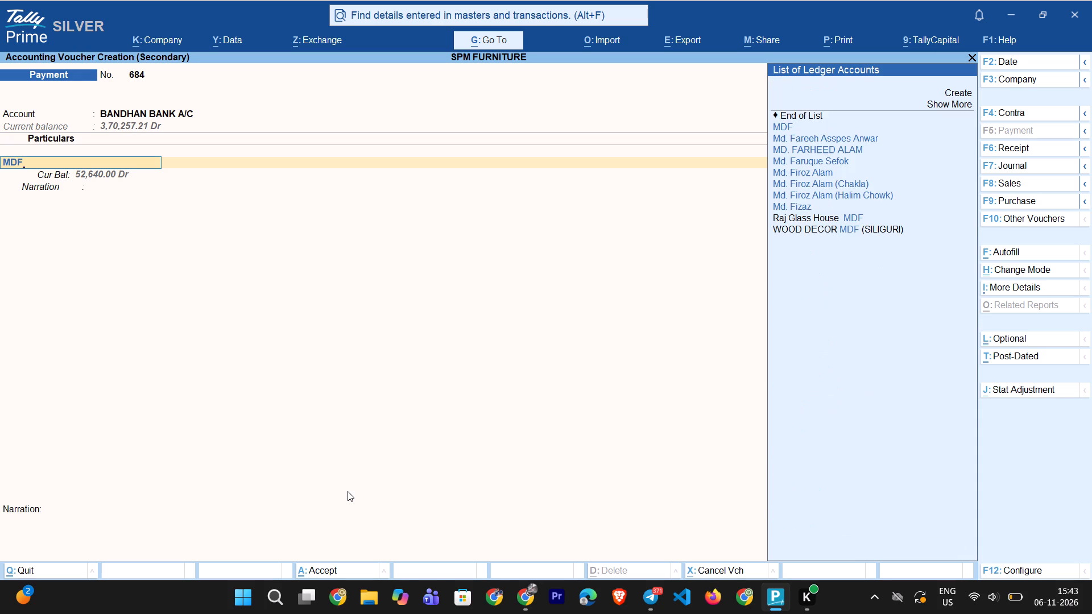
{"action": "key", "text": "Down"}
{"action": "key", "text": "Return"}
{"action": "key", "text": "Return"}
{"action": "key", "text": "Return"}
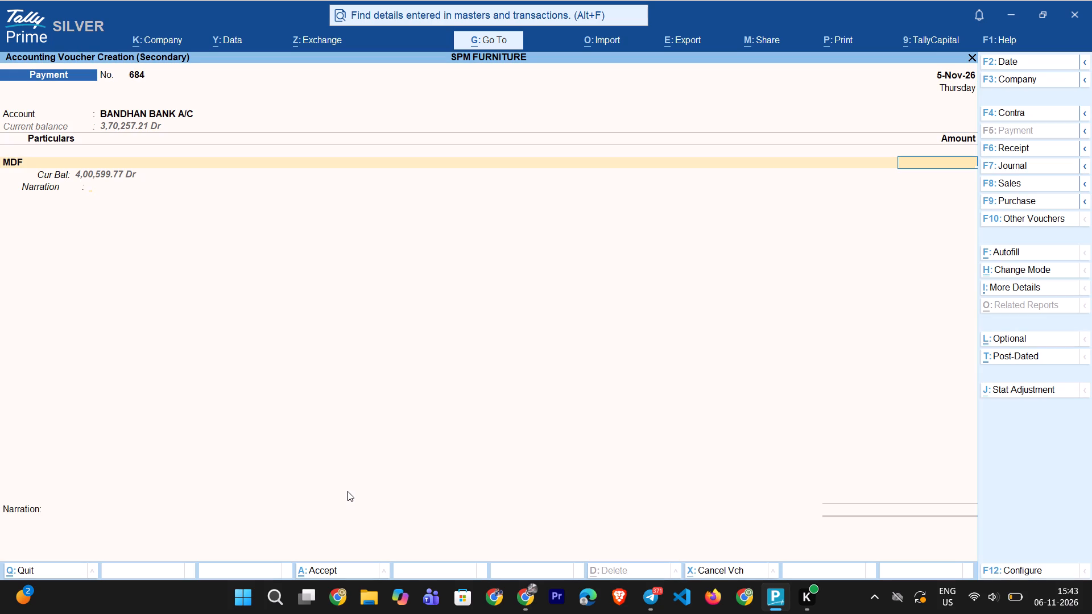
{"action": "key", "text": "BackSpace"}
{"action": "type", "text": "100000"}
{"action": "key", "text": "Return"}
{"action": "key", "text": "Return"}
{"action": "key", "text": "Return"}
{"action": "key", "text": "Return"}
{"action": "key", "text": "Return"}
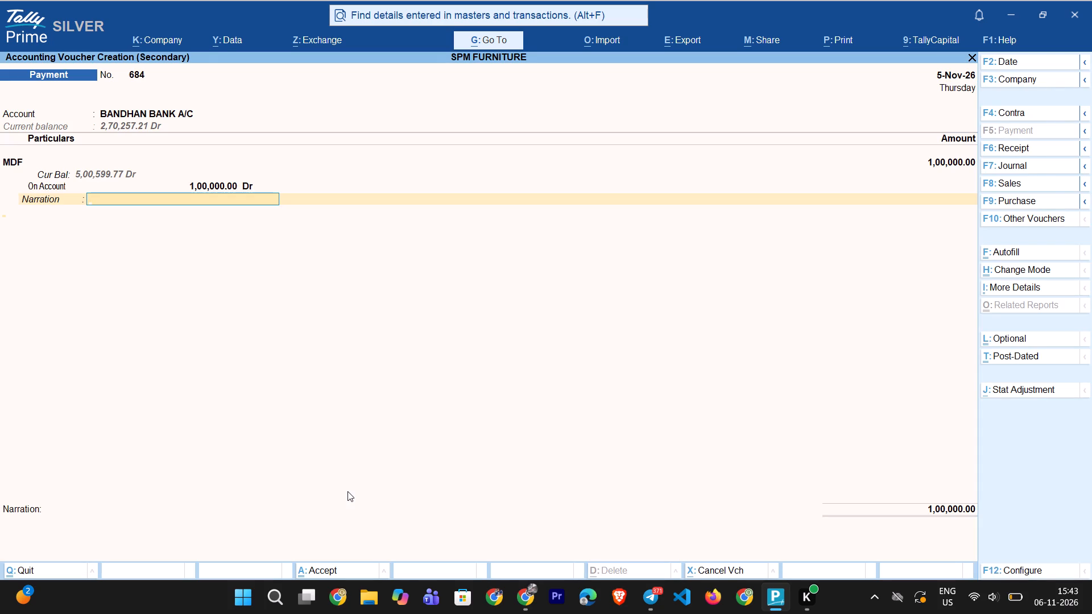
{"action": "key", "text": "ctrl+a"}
Go down the BANDHAN BANK A/C November entries towards the 5-Nov-26 MDF payment.
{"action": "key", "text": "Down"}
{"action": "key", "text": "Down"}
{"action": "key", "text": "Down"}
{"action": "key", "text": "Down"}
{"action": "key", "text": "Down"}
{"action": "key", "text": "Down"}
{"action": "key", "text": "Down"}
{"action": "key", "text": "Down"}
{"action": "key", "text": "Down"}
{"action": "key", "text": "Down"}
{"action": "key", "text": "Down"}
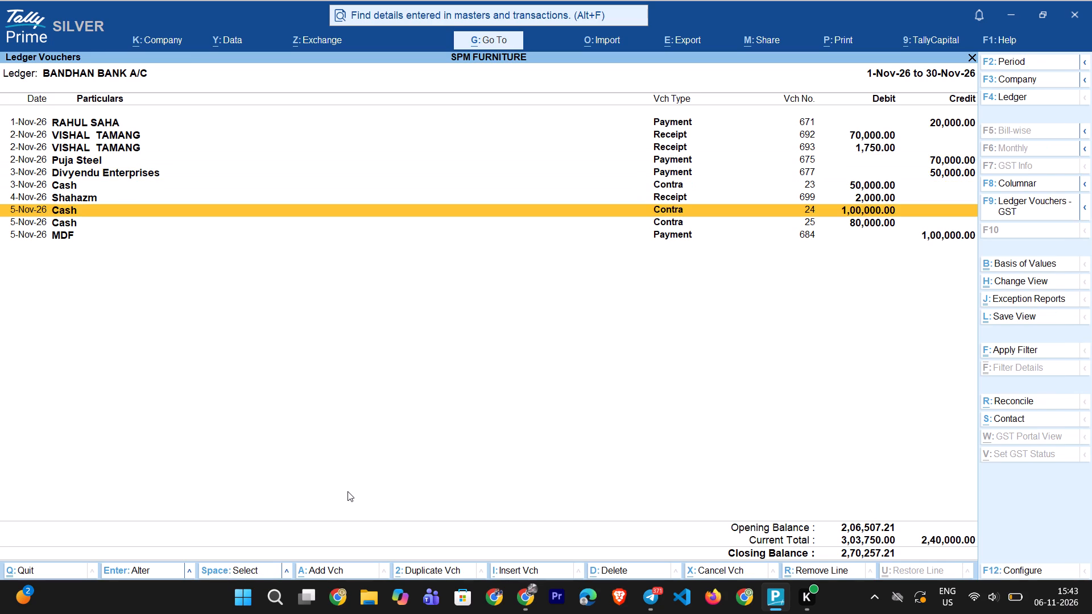
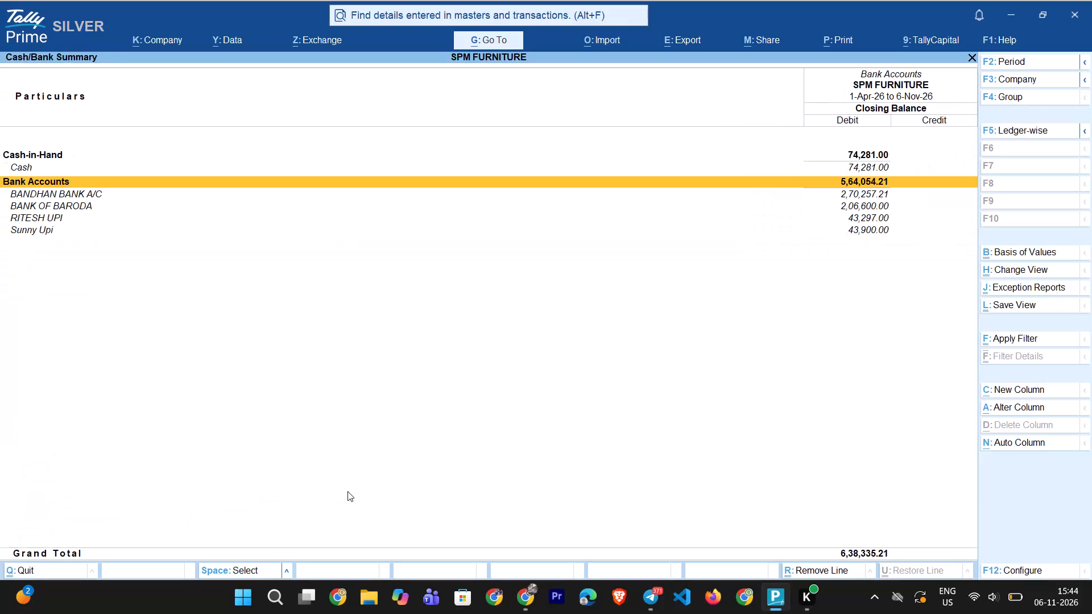
Open the Cash ledger's November vouchers and go to the last entry.
{"action": "key", "text": "Up"}
{"action": "key", "text": "Return"}
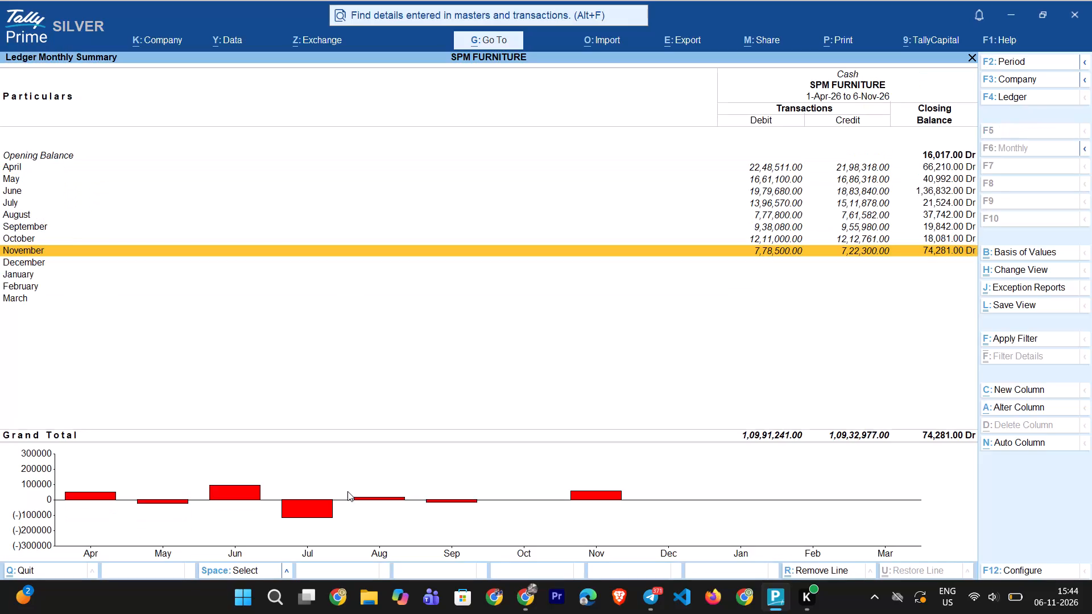
{"action": "key", "text": "Return"}
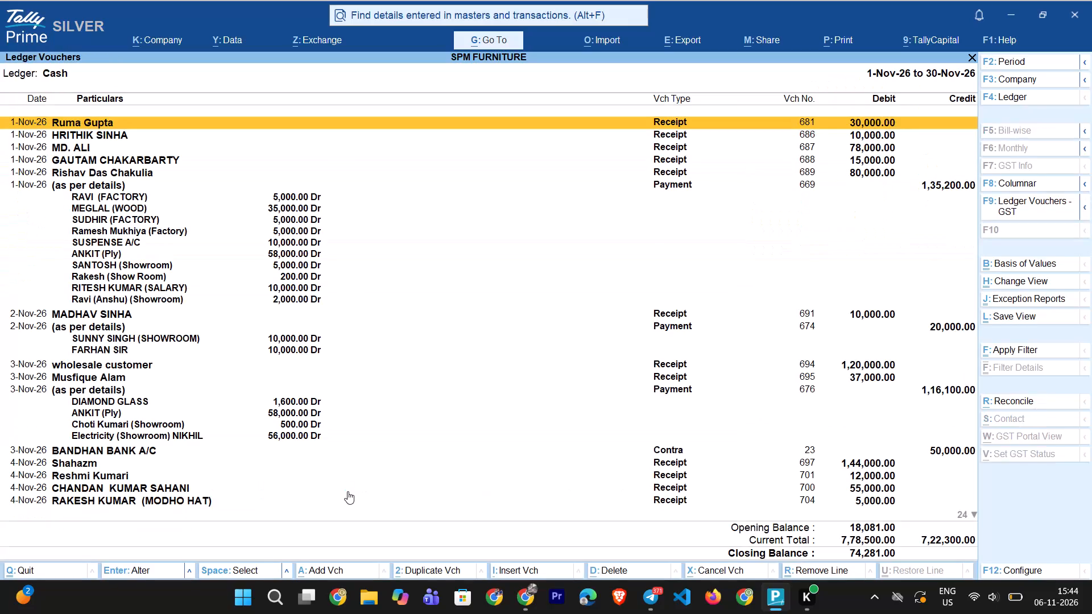
{"action": "key", "text": "End"}
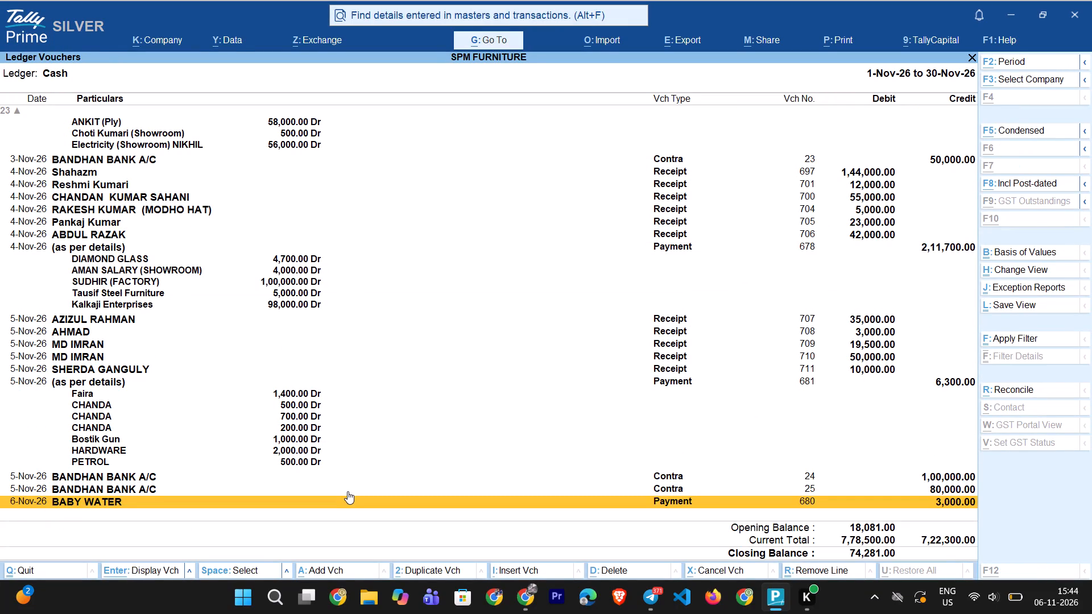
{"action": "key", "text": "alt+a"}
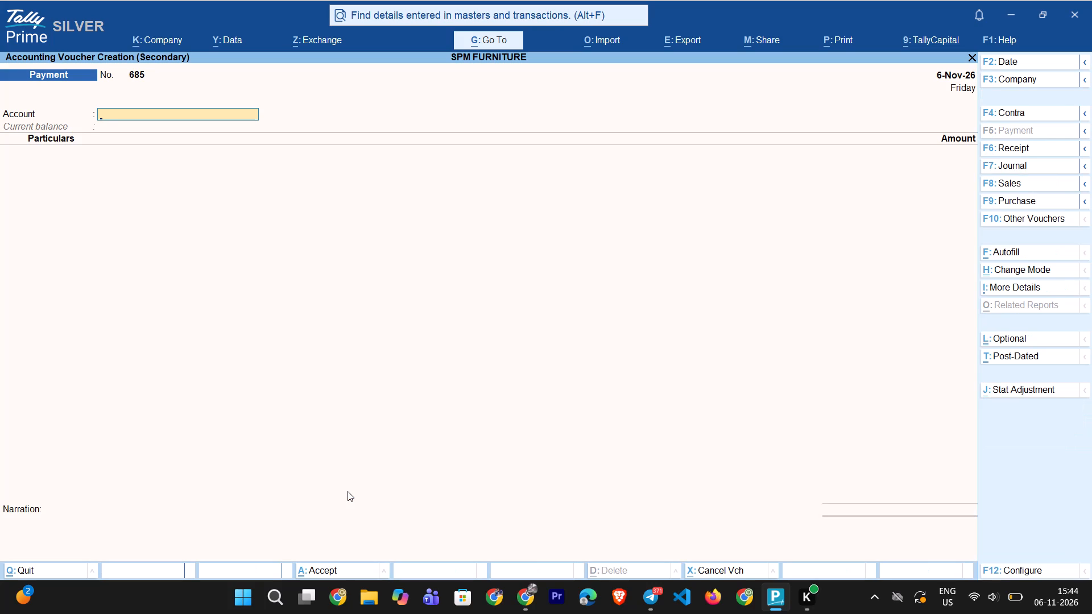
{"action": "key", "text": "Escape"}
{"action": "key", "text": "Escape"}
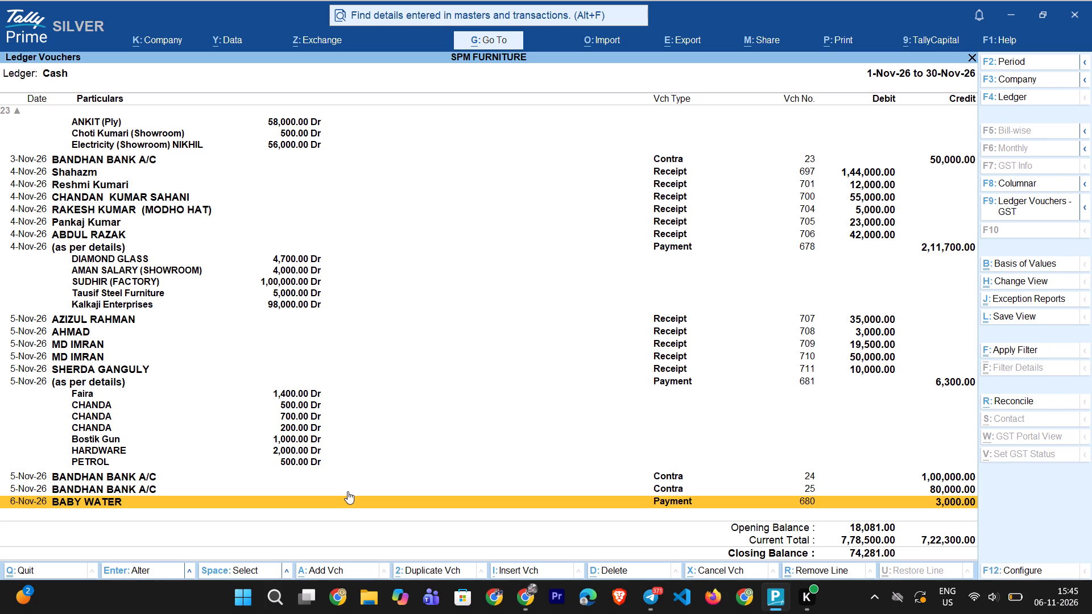
Add a Receipt voucher dated 6-Nov-26 with Cash as the receiving account.
{"action": "key", "text": "Up"}
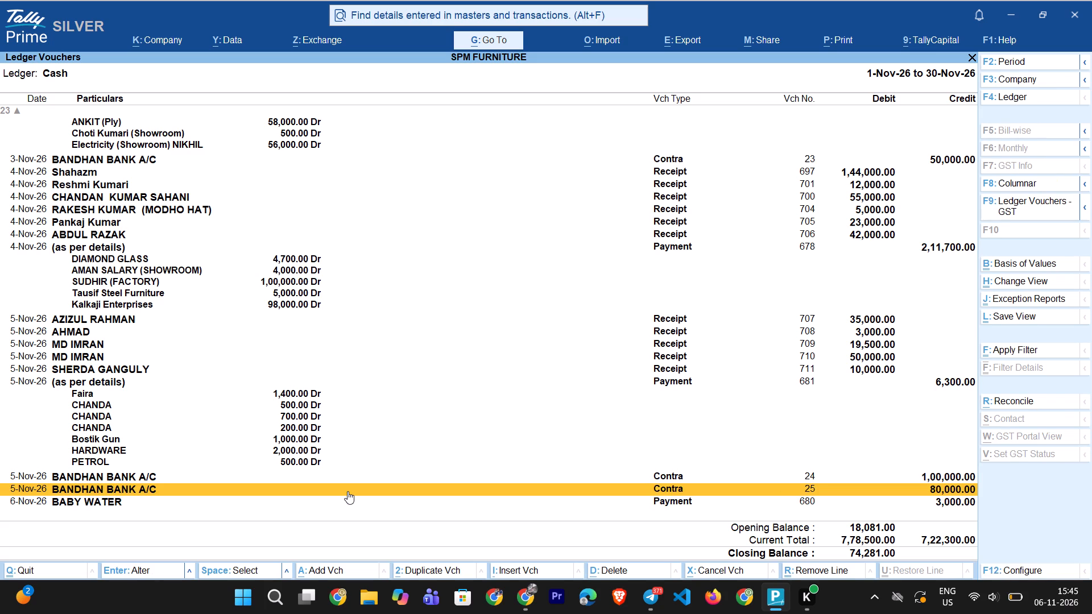
{"action": "key", "text": "Up"}
{"action": "key", "text": "Up"}
{"action": "key", "text": "Up"}
{"action": "key", "text": "Up"}
{"action": "key", "text": "Up"}
{"action": "key", "text": "Up"}
{"action": "key", "text": "Up"}
{"action": "key", "text": "Up"}
{"action": "key", "text": "Up"}
{"action": "key", "text": "Up"}
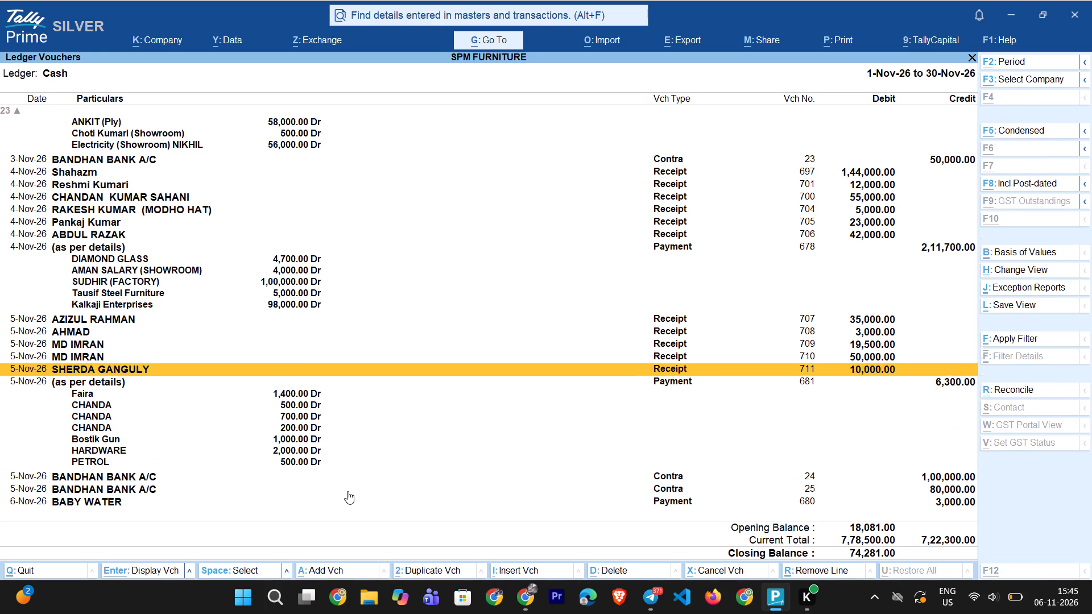
{"action": "key", "text": "alt+a"}
{"action": "key", "text": "F2"}
{"action": "key", "text": "Return"}
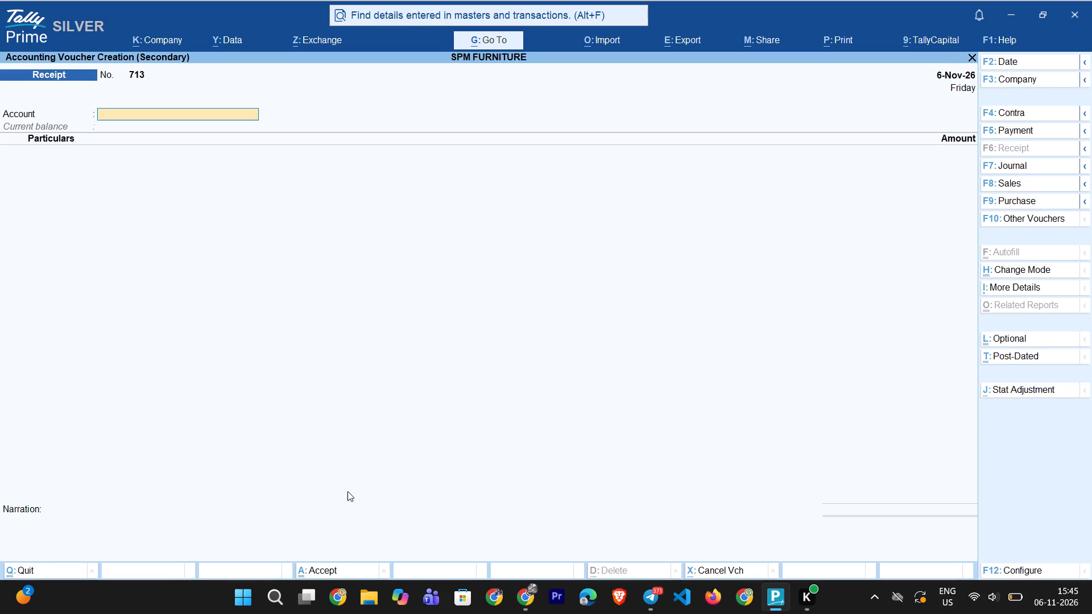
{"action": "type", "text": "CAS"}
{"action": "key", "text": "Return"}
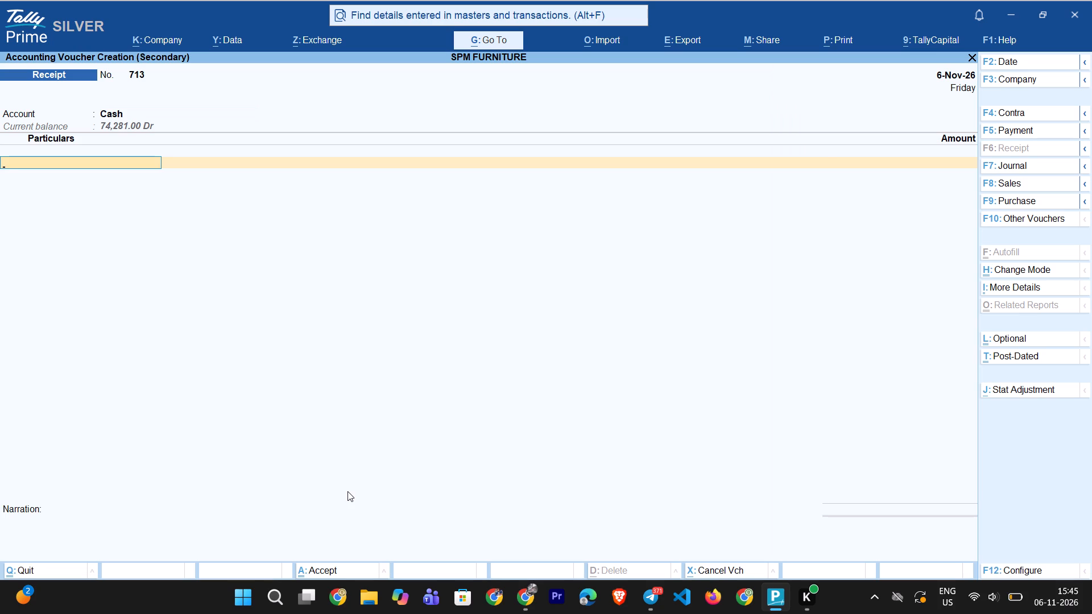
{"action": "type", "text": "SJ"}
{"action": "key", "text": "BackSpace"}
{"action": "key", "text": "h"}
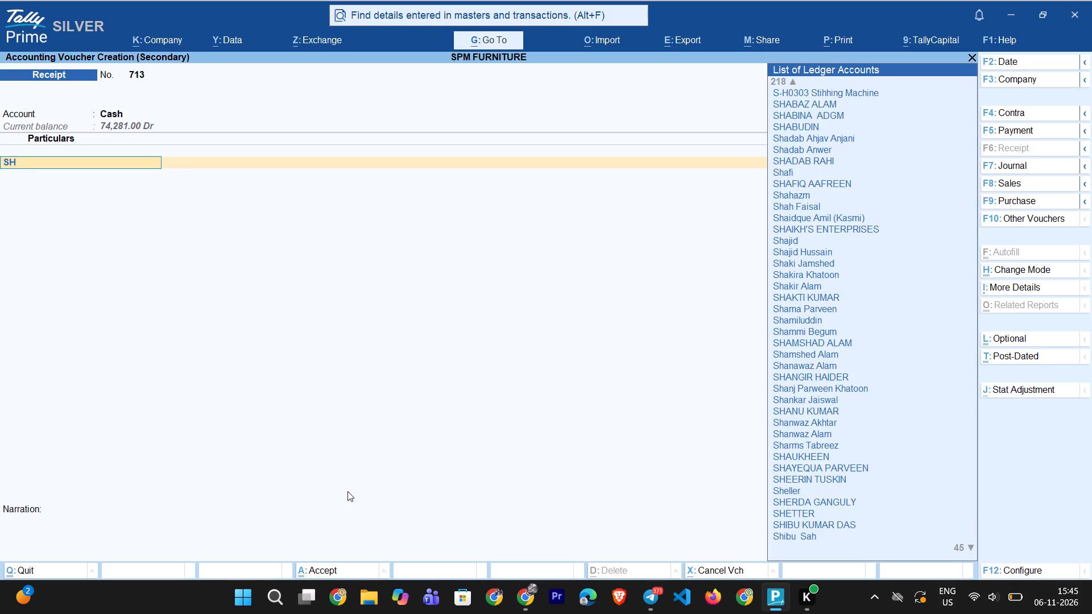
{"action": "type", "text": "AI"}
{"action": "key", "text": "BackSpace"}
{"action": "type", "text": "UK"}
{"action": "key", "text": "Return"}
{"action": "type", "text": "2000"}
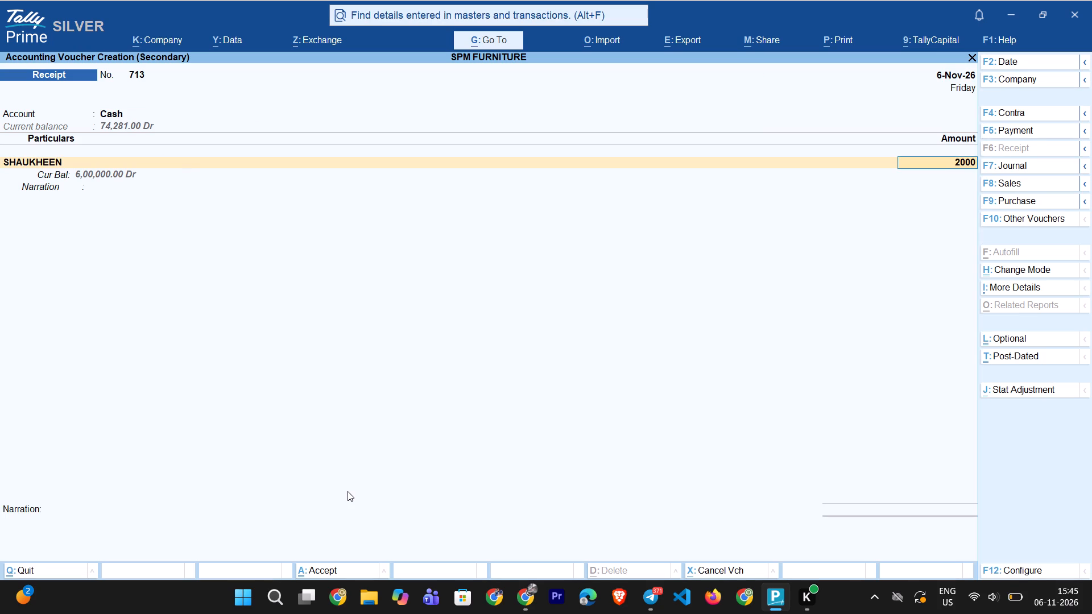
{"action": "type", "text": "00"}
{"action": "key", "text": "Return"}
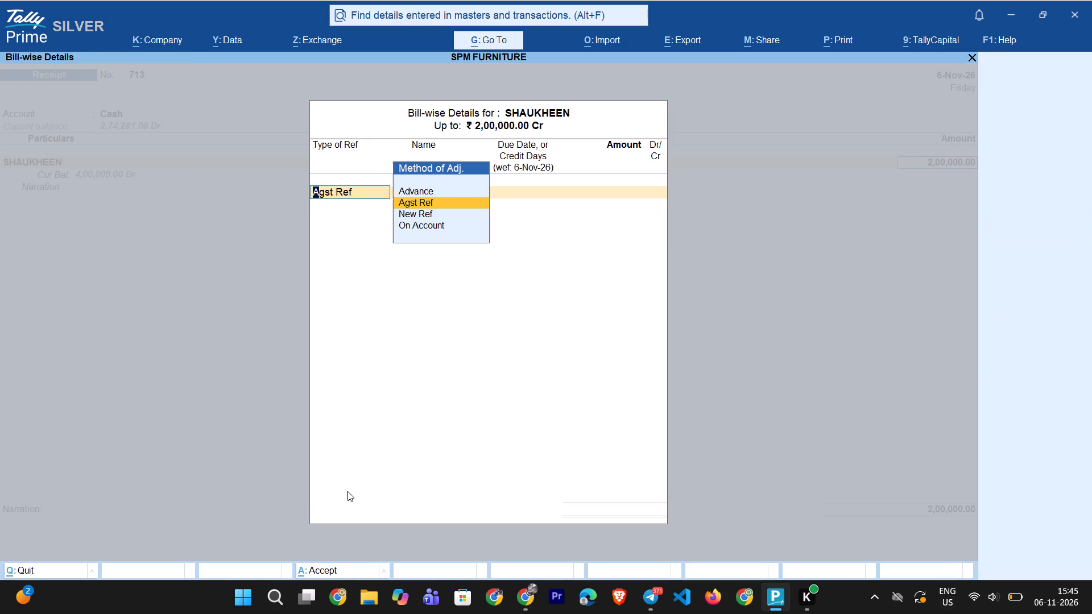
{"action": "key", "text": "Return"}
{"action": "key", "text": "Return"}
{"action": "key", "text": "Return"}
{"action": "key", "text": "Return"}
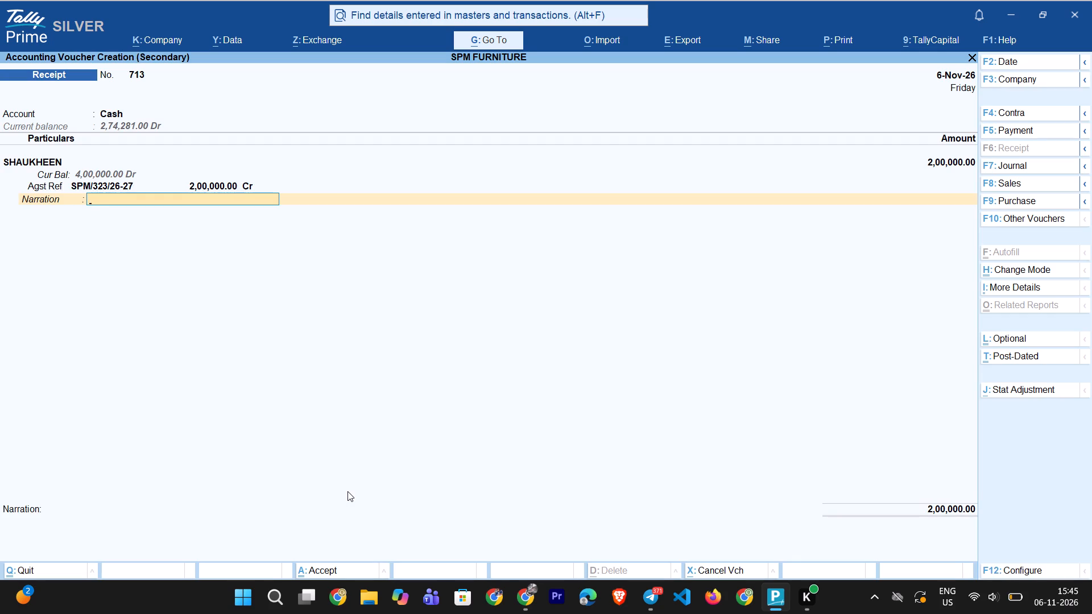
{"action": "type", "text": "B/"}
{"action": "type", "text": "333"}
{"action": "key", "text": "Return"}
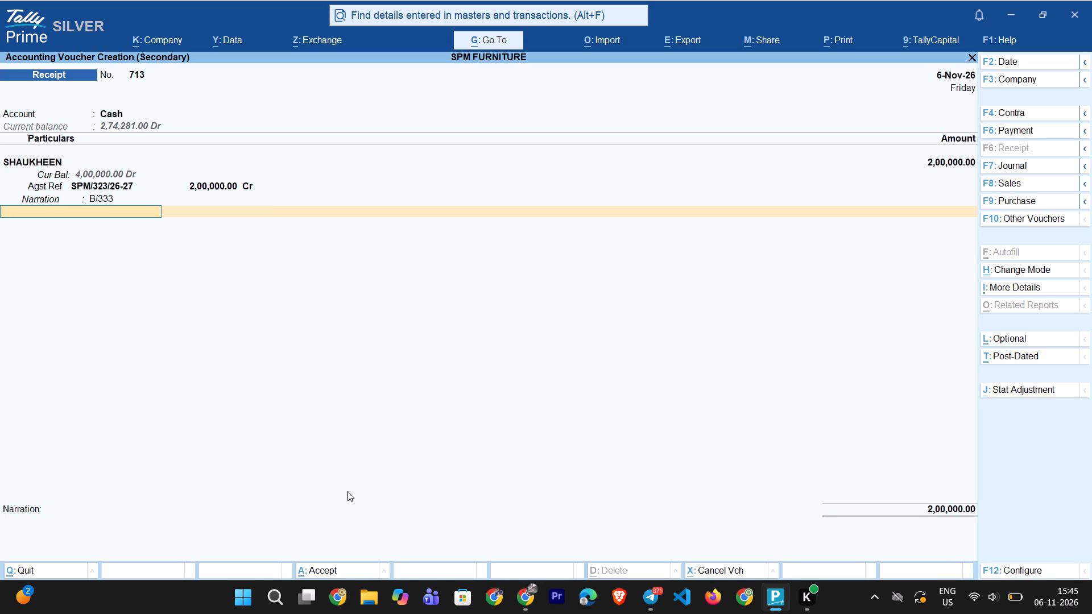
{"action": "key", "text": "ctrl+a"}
Add another Receipt voucher dated 6-Nov-26 with Cash as the receiving account.
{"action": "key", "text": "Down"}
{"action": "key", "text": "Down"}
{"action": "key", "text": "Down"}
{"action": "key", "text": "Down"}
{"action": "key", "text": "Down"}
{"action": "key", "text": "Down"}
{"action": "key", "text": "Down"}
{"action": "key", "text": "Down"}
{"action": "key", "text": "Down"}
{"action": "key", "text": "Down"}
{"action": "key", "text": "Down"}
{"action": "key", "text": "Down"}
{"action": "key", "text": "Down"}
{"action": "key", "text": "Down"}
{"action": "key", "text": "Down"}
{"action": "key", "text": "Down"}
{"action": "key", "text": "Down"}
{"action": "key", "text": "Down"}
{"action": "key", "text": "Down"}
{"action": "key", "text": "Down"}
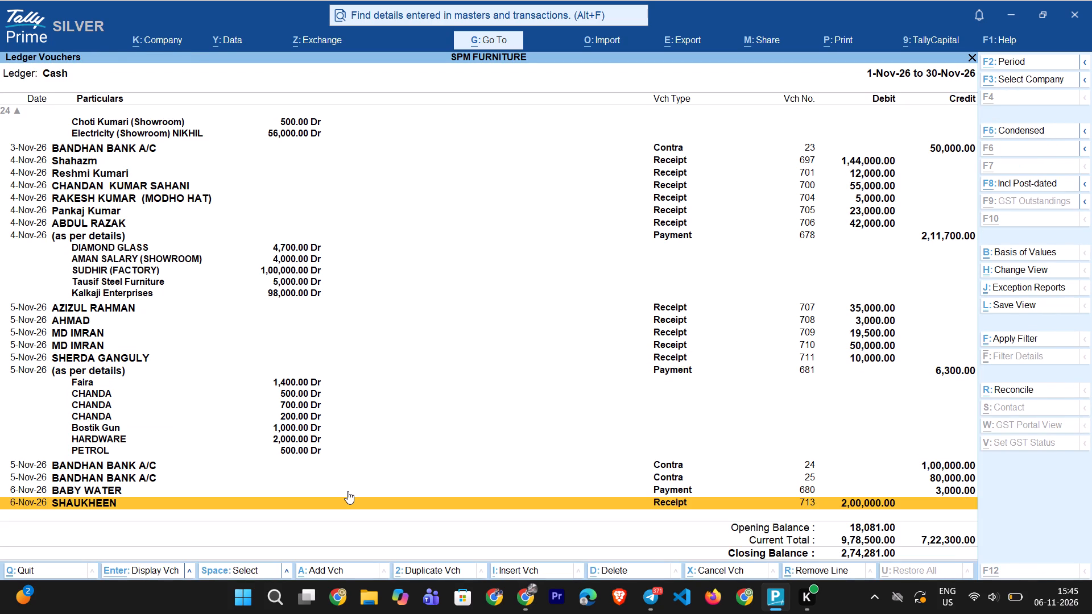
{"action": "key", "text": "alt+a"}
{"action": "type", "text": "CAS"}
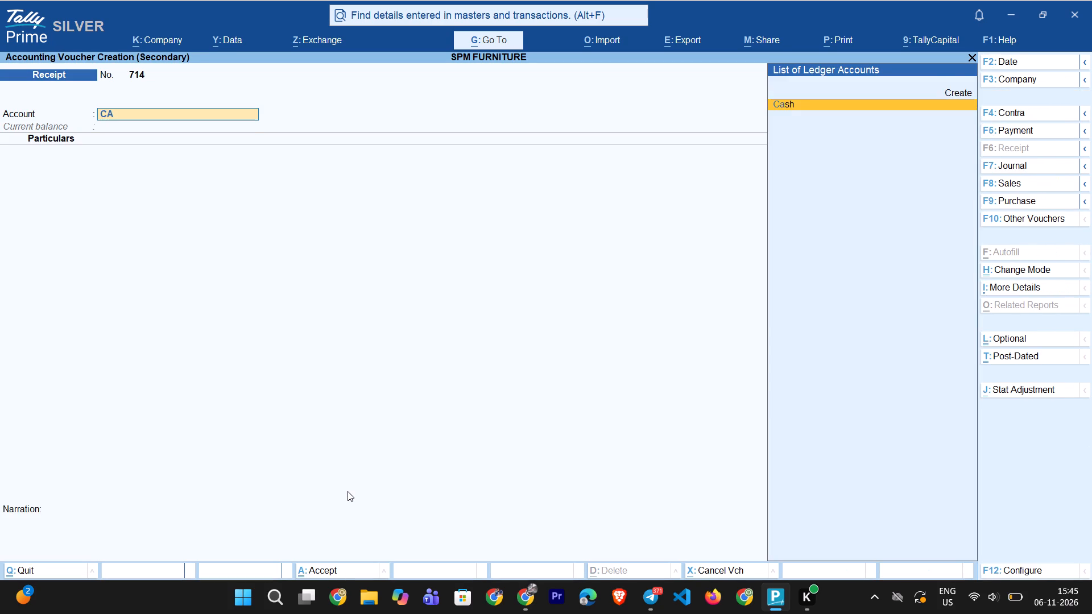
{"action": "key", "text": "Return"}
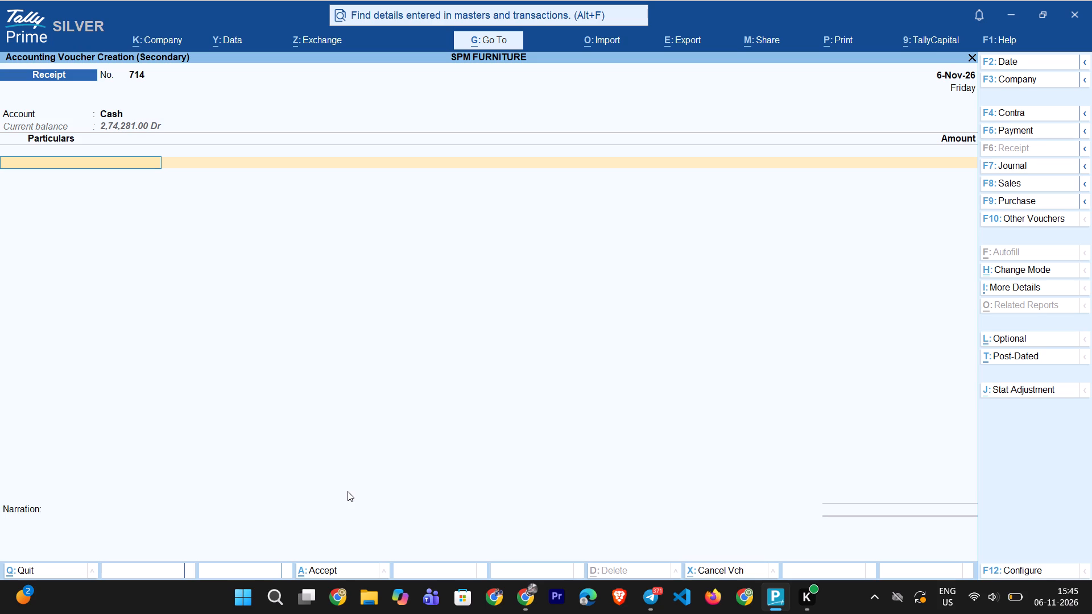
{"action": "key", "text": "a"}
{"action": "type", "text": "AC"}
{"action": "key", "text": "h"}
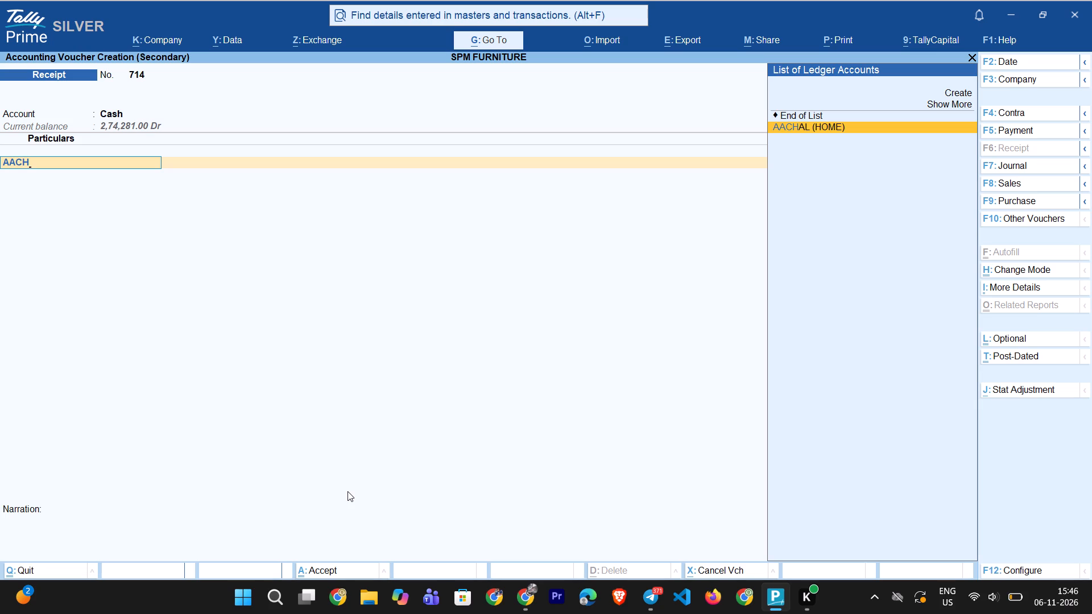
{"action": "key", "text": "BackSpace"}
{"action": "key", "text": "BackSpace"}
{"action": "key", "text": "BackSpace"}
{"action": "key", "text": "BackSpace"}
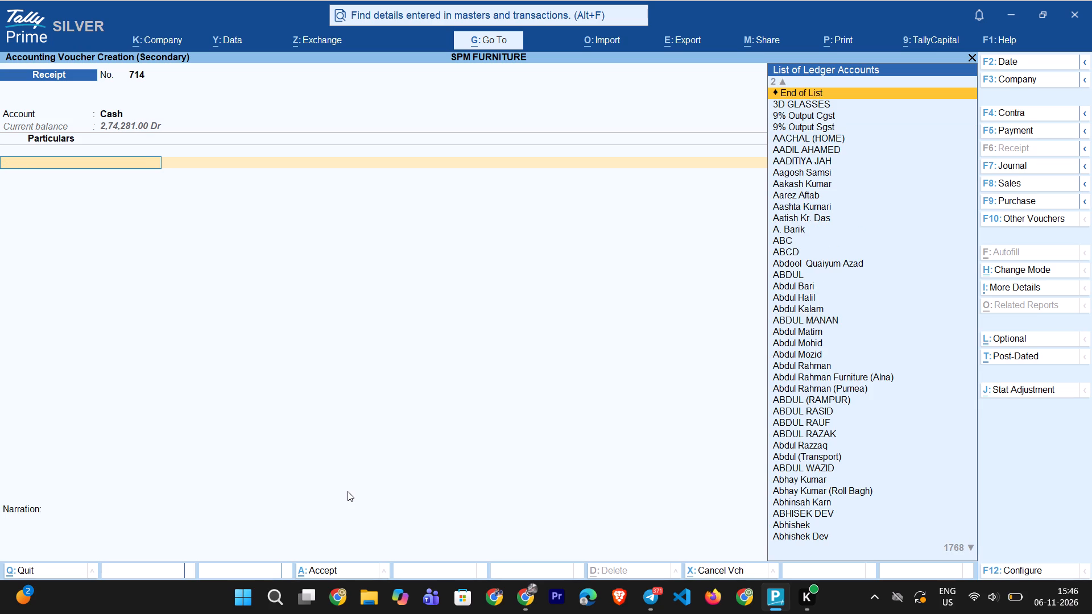
Choose wholesale customer as the party, enter 20,500 On Account with narration N/B, and save the Cash receipt.
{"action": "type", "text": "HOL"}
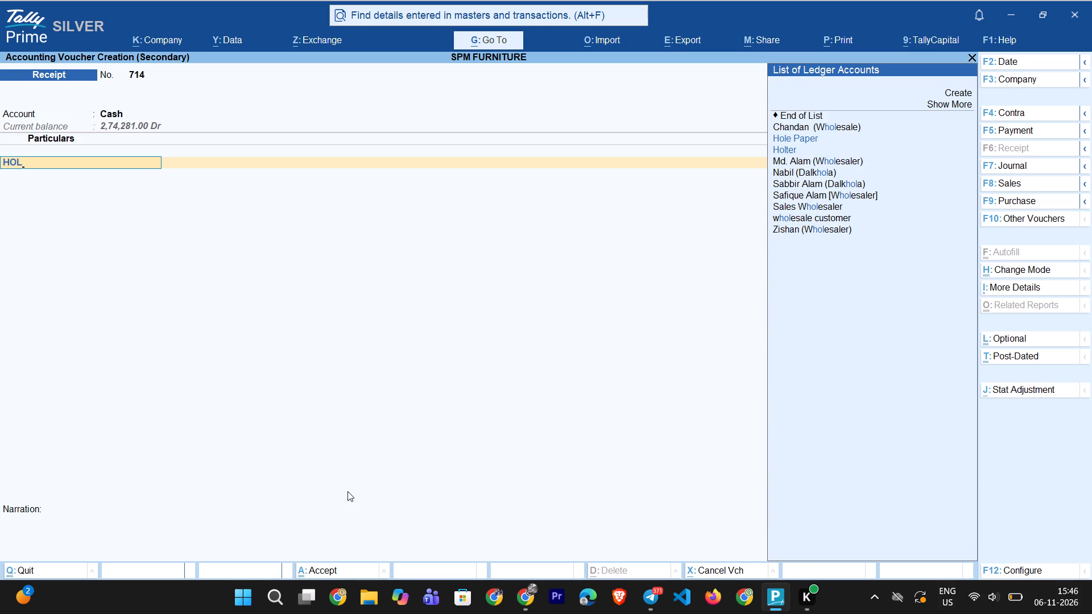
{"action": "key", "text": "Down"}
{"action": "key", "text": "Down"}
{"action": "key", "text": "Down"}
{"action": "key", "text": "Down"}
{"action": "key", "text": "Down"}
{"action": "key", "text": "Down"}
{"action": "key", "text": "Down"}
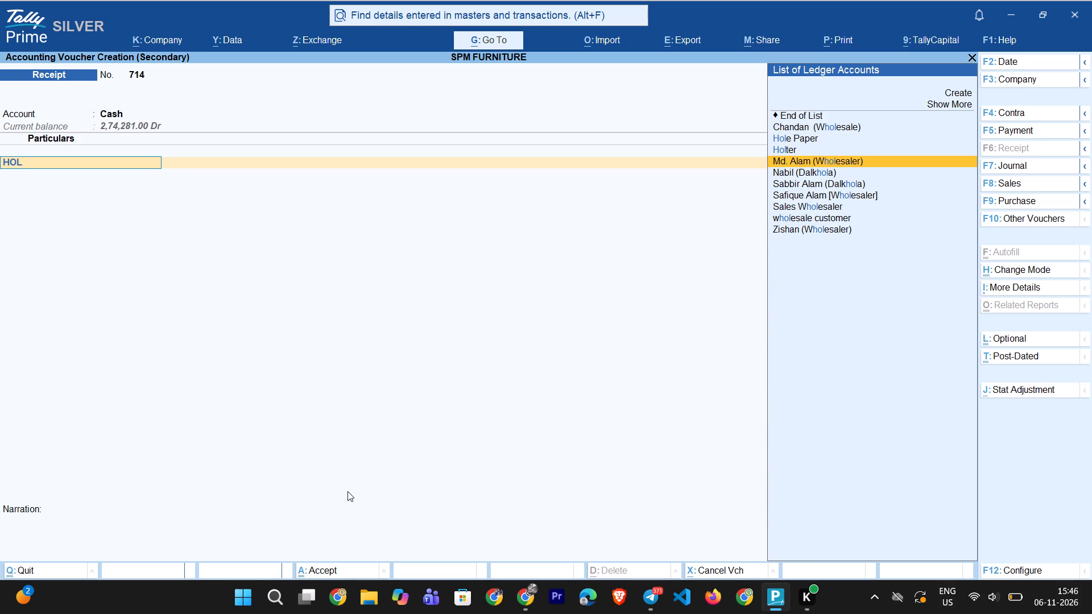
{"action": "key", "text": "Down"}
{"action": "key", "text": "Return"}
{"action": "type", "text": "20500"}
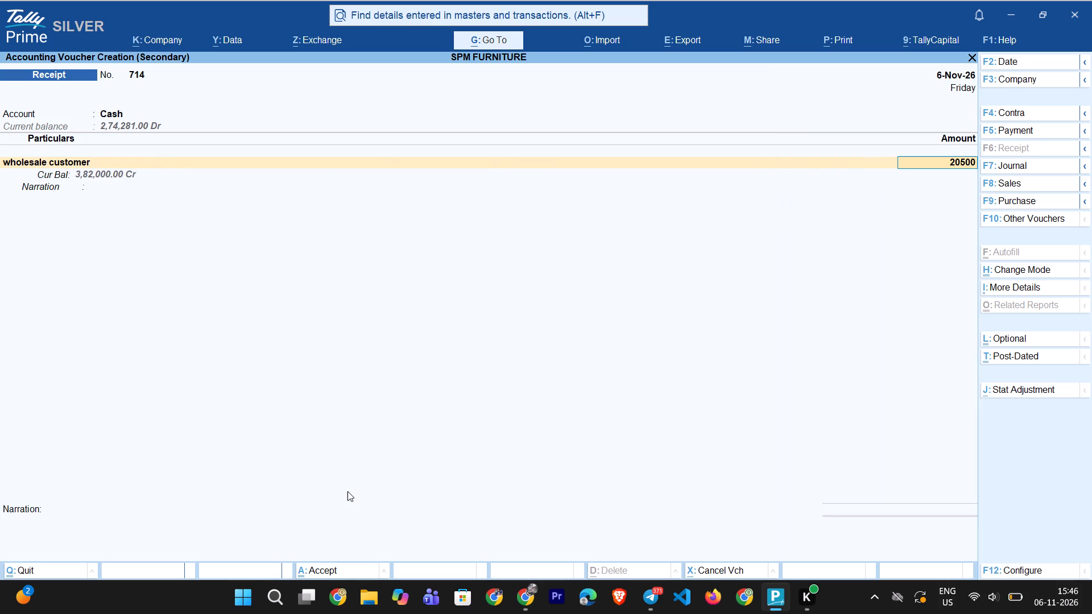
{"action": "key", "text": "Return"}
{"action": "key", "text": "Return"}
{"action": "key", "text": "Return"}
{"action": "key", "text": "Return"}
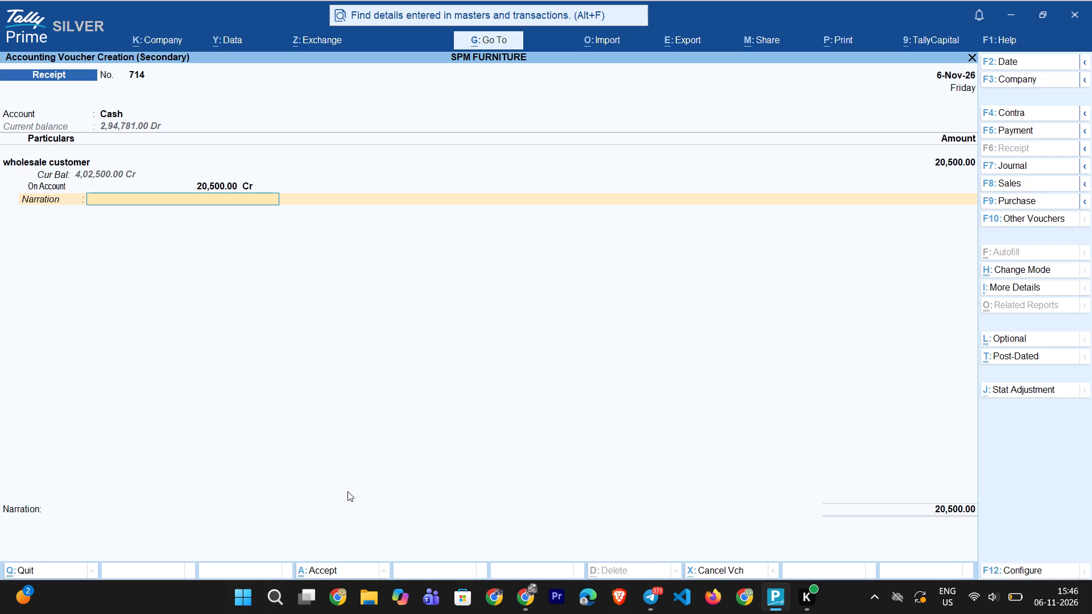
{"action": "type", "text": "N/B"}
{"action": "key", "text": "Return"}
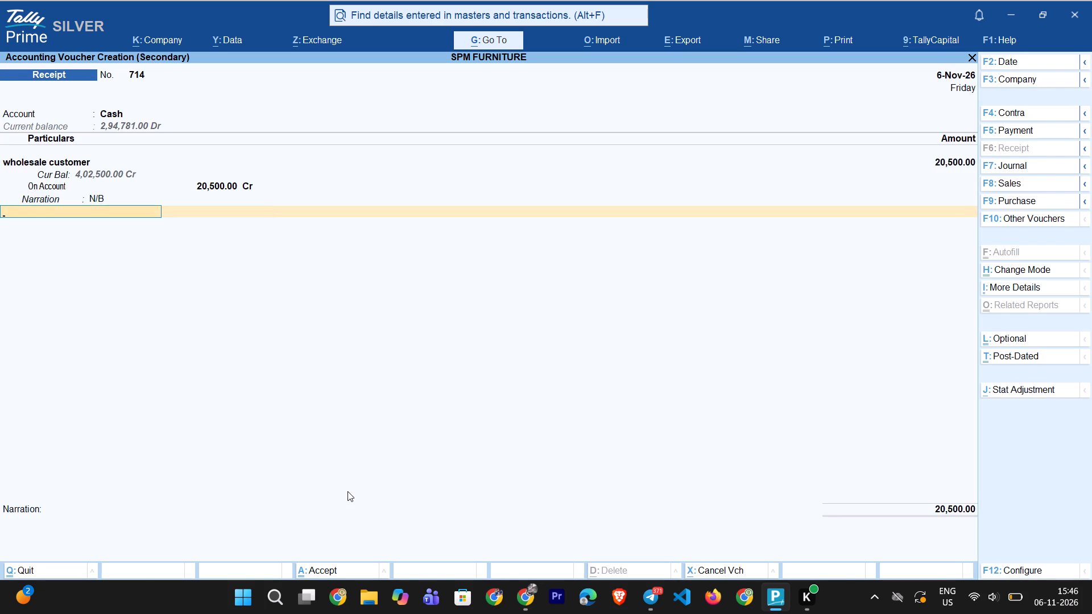
{"action": "key", "text": "ctrl+a"}
Add a Receipt voucher dated 6-Nov-26 into Sunny Upi with the MODHO HAT customer as the party ledger.
{"action": "key", "text": "Down"}
{"action": "key", "text": "Down"}
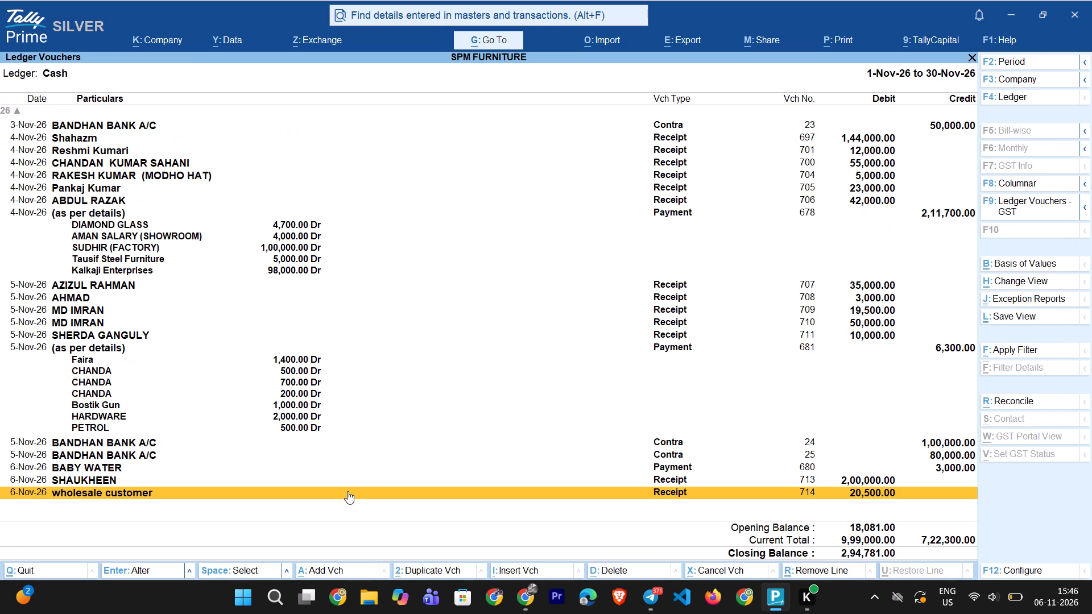
{"action": "key", "text": "alt+a"}
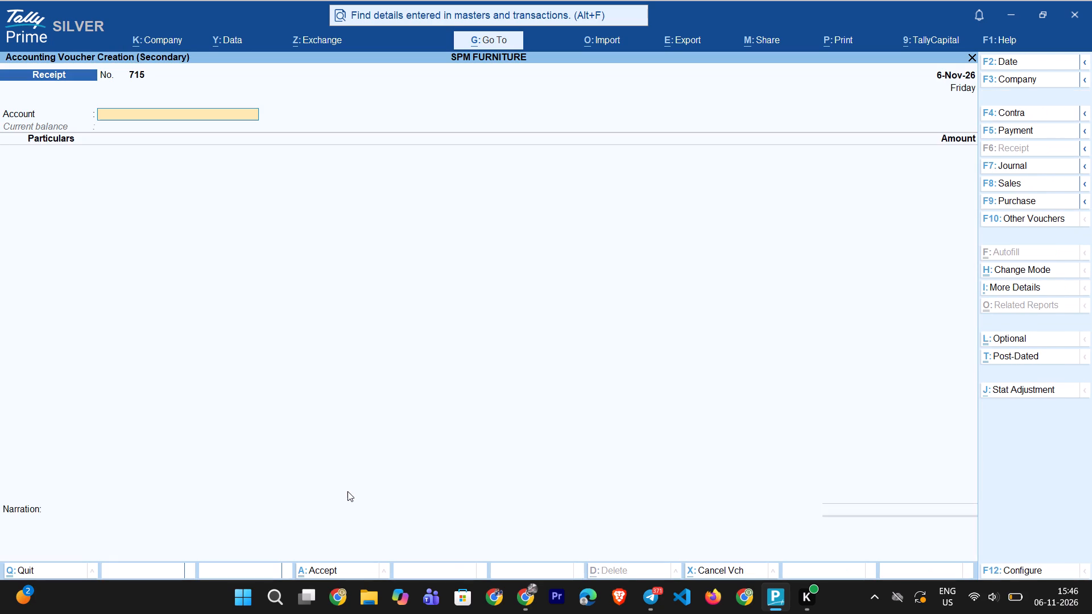
{"action": "type", "text": "SUN"}
{"action": "key", "text": "Return"}
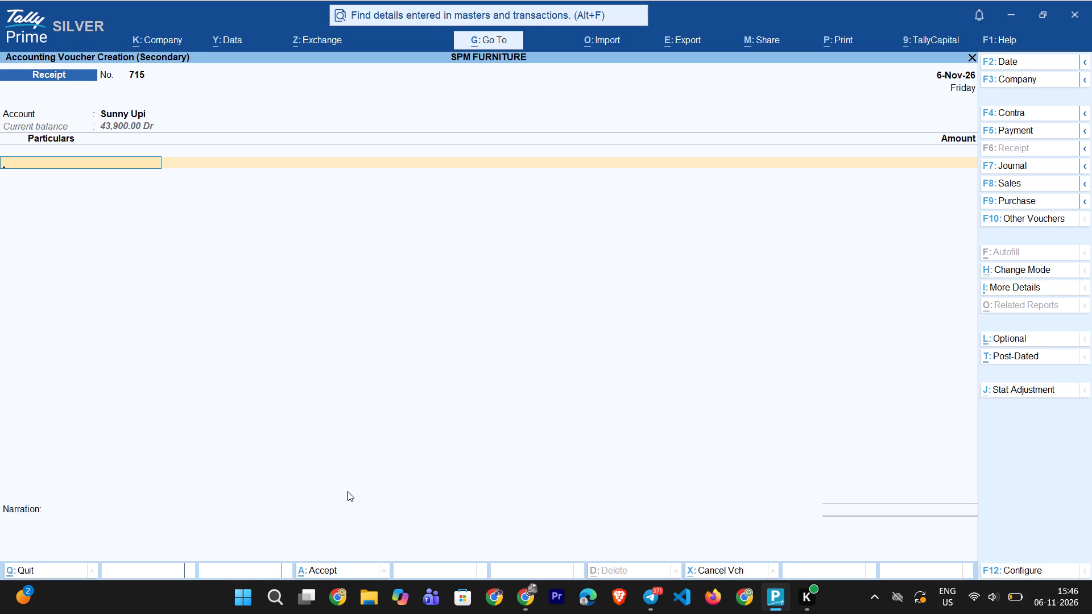
{"action": "type", "text": "RAKES"}
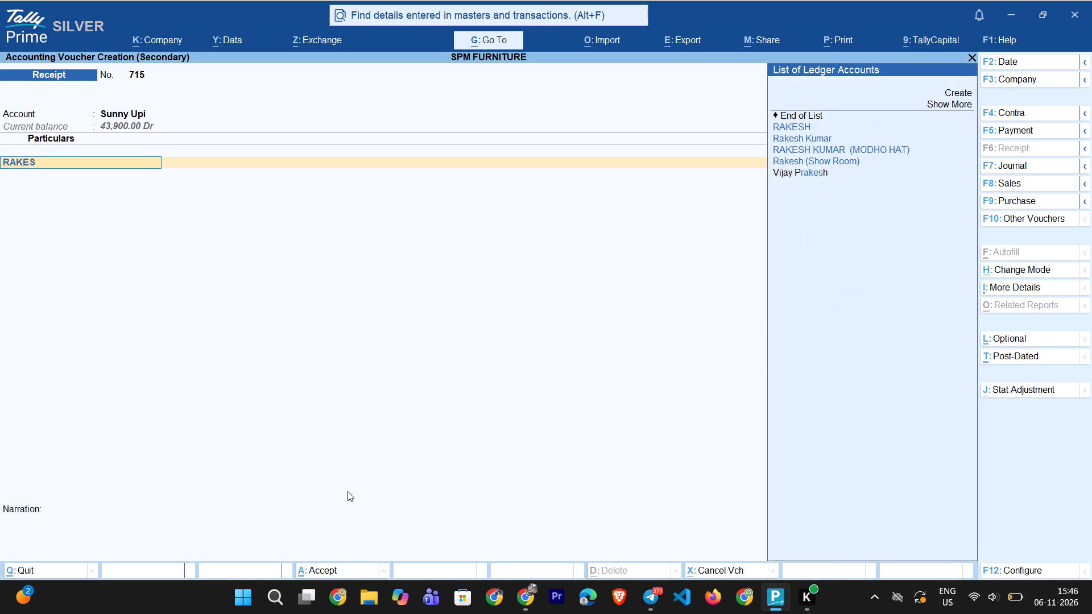
{"action": "key", "text": "Down"}
{"action": "key", "text": "Down"}
{"action": "key", "text": "Down"}
{"action": "key", "text": "Return"}
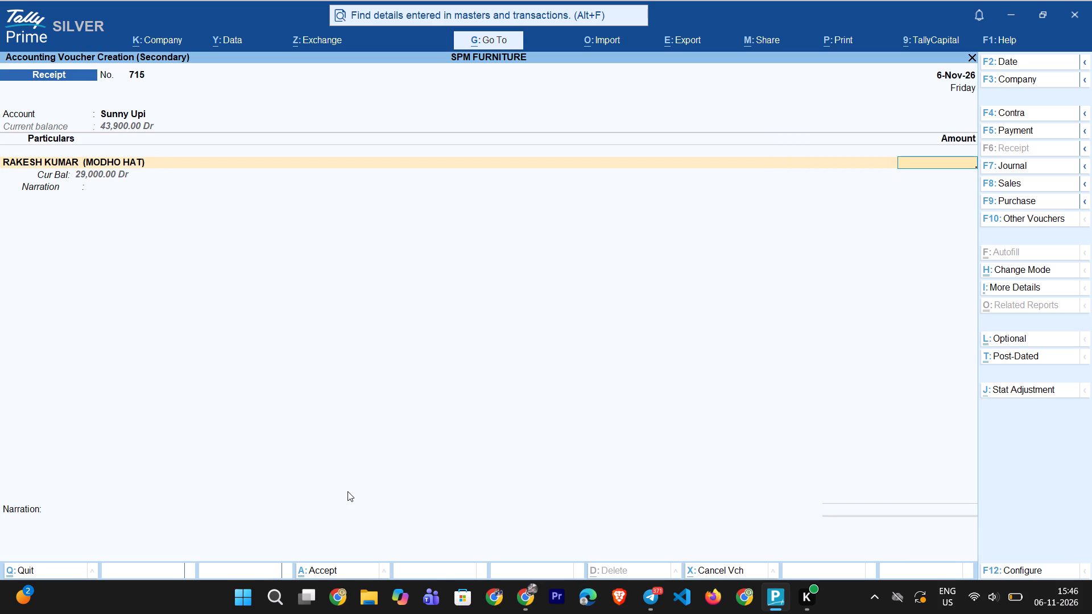
Enter 29,000 against bill SPM/300/26-27 with narration B/324 and save the Sunny Upi receipt.
{"action": "type", "text": "29000"}
{"action": "key", "text": "Return"}
{"action": "key", "text": "Return"}
{"action": "key", "text": "Return"}
{"action": "key", "text": "Return"}
{"action": "key", "text": "Return"}
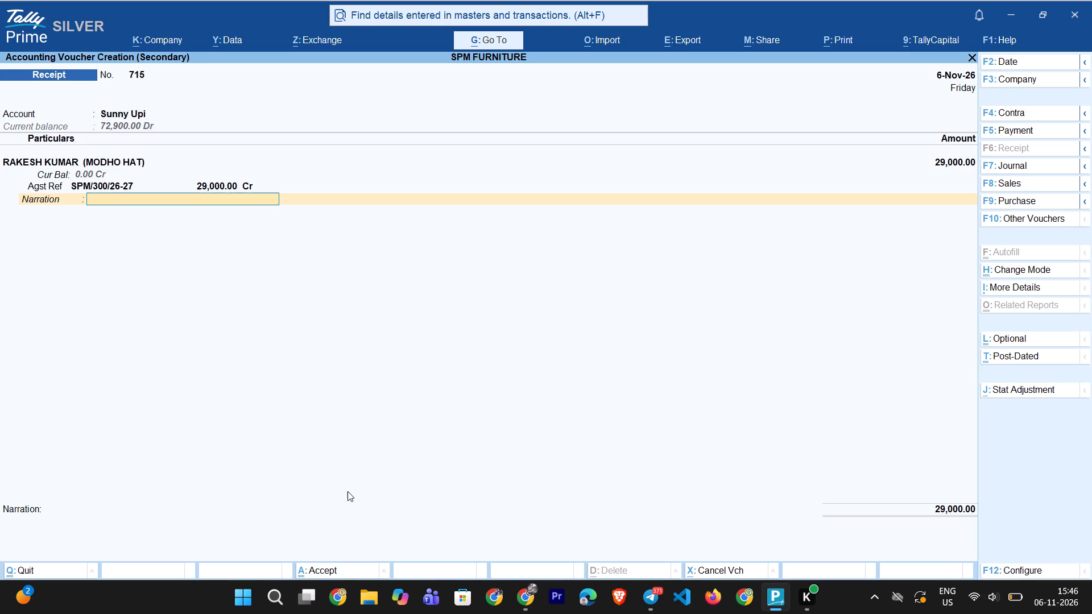
{"action": "type", "text": "B/"}
{"action": "type", "text": "324"}
{"action": "key", "text": "Return"}
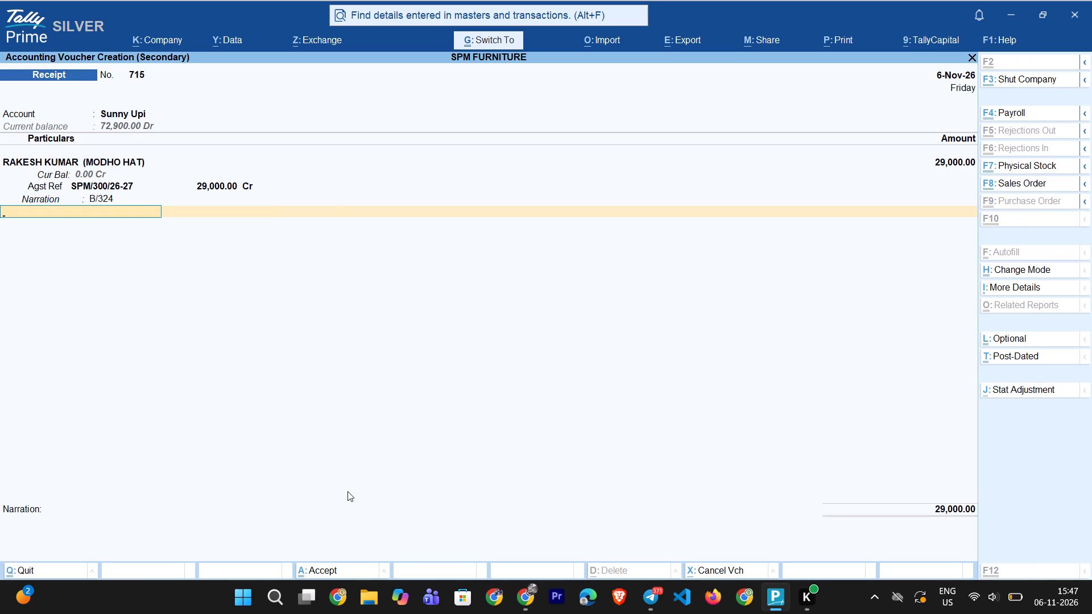
{"action": "key", "text": "ctrl+a"}
Add a Receipt voucher dated 6-Nov-26 with Cash as the receiving account and AACHAL (HOME) as the party.
{"action": "key", "text": "Down"}
{"action": "key", "text": "Down"}
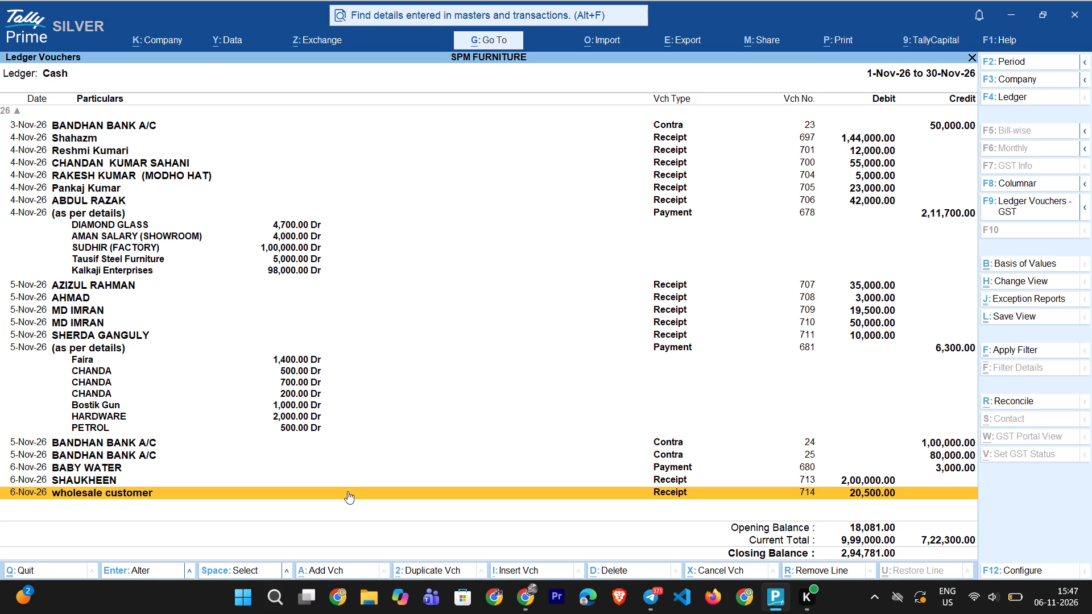
{"action": "key", "text": "alt+a"}
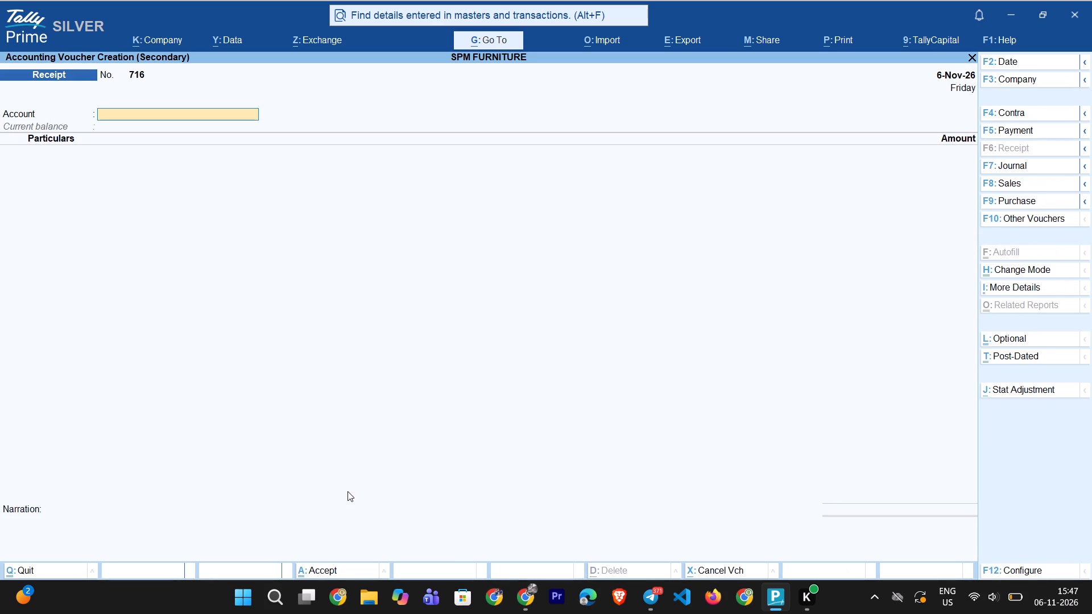
{"action": "type", "text": "CAS"}
{"action": "key", "text": "Return"}
{"action": "type", "text": "AN"}
{"action": "key", "text": "BackSpace"}
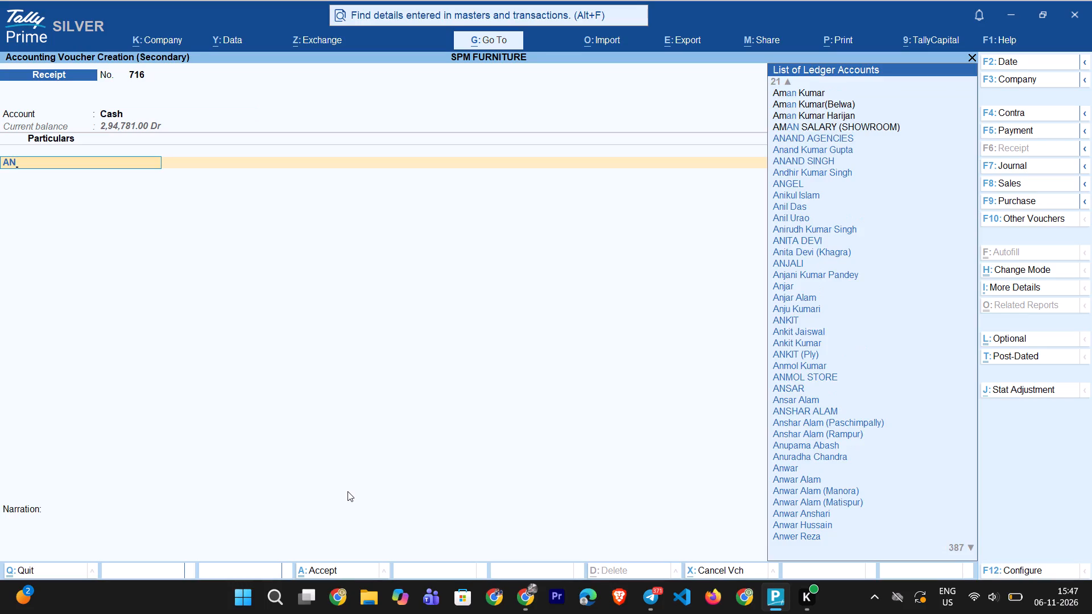
{"action": "type", "text": "AN"}
{"action": "key", "text": "BackSpace"}
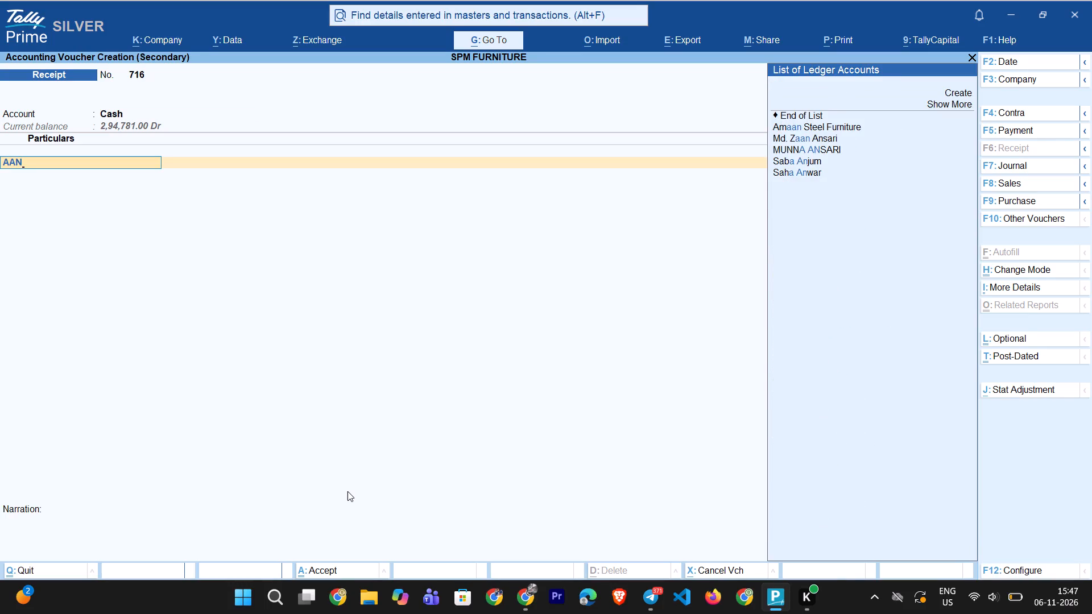
{"action": "key", "text": "c"}
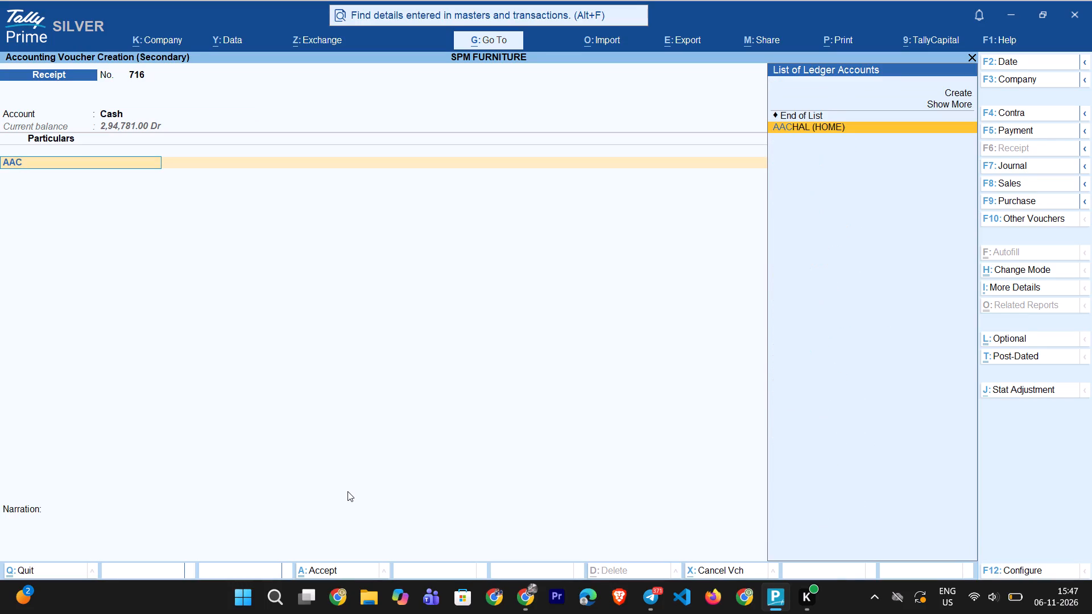
{"action": "key", "text": "Return"}
Open the party's ledger master from the voucher, rename it AANCHAL (HOME), and save the alteration.
{"action": "key", "text": "BackSpace"}
{"action": "key", "text": "ctrl+Return"}
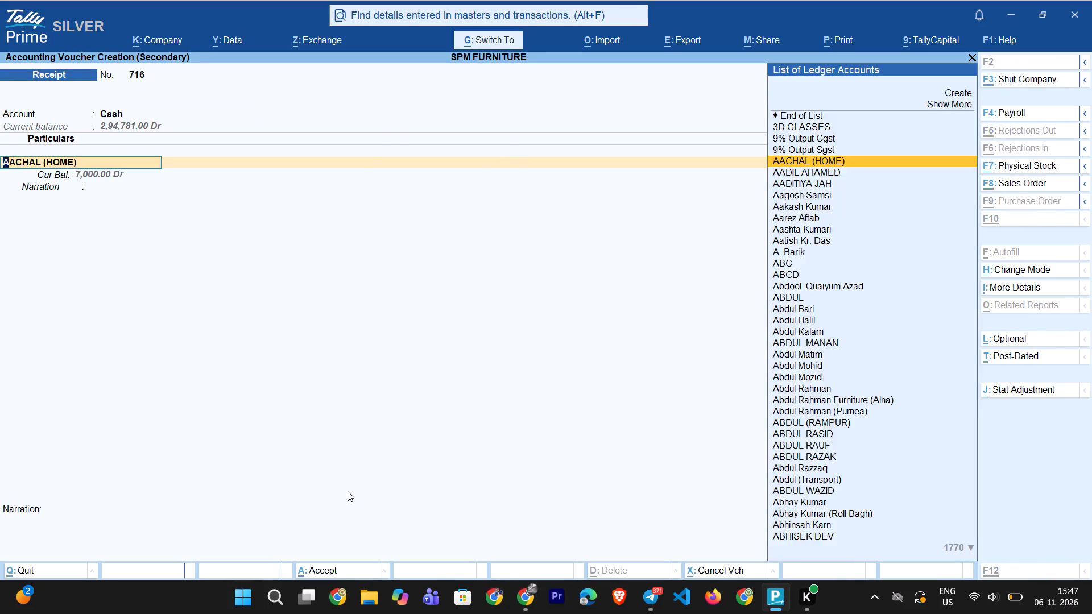
{"action": "key", "text": "End"}
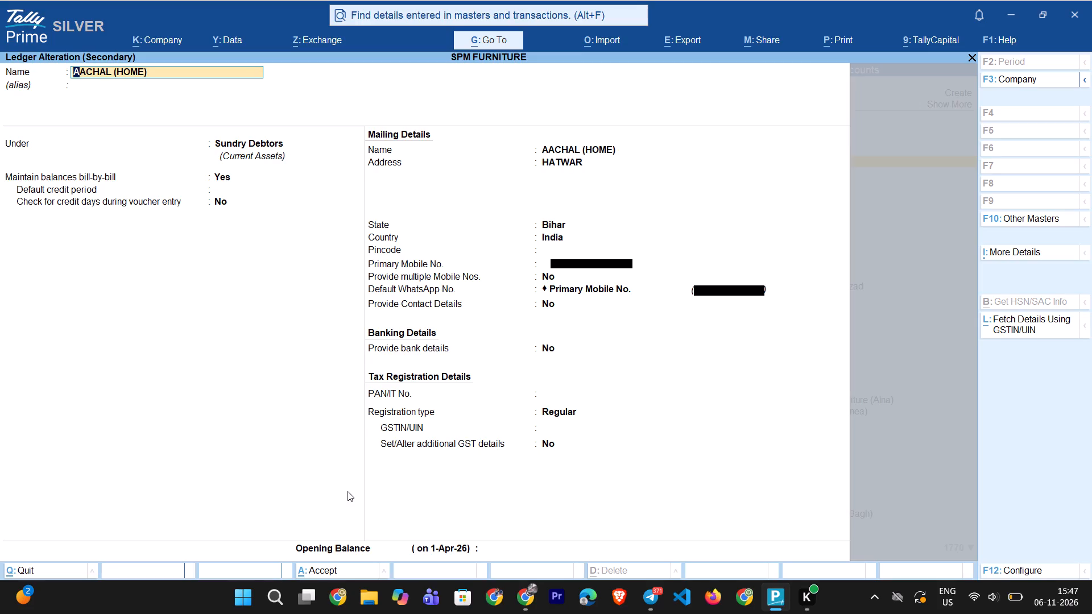
{"action": "key", "text": "BackSpace"}
{"action": "key", "text": "BackSpace"}
{"action": "key", "text": "BackSpace"}
{"action": "key", "text": "BackSpace"}
{"action": "key", "text": "BackSpace"}
{"action": "key", "text": "BackSpace"}
{"action": "key", "text": "BackSpace"}
{"action": "key", "text": "BackSpace"}
{"action": "key", "text": "BackSpace"}
{"action": "key", "text": "BackSpace"}
{"action": "key", "text": "BackSpace"}
{"action": "key", "text": "BackSpace"}
{"action": "key", "text": "BackSpace"}
{"action": "key", "text": "BackSpace"}
{"action": "key", "text": "BackSpace"}
{"action": "type", "text": "AANCHAL"}
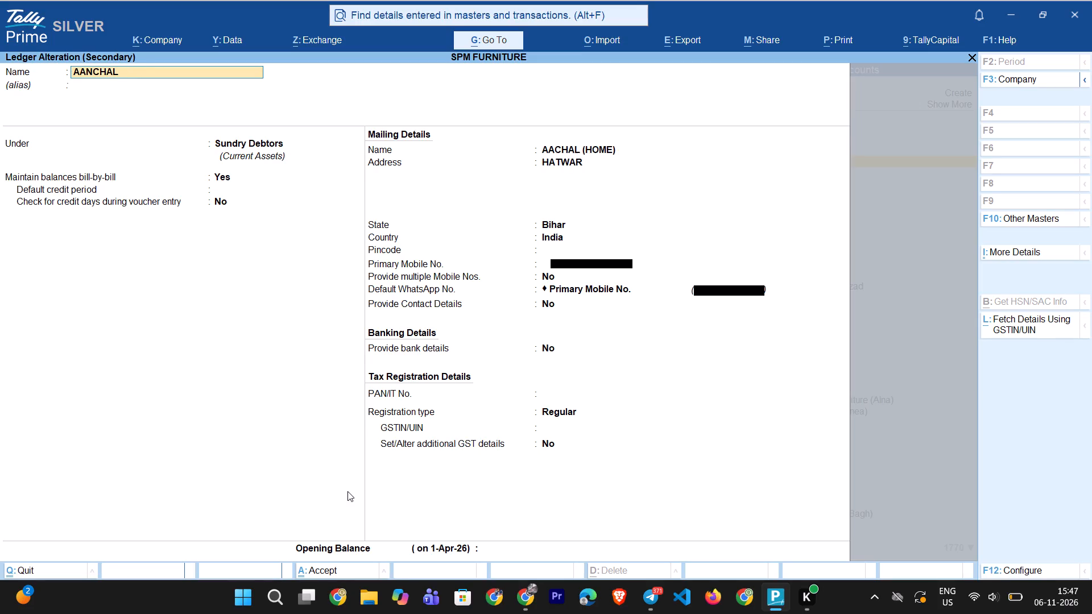
{"action": "key", "text": "space"}
{"action": "type", "text": "(HOME)"}
{"action": "key", "text": "Return"}
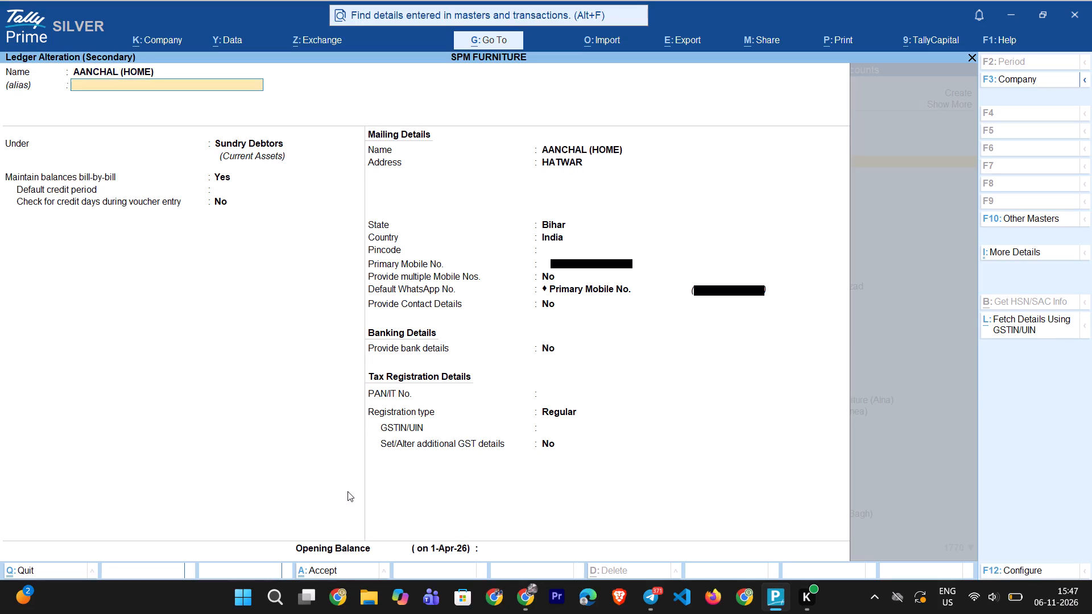
{"action": "key", "text": "ctrl+a"}
Enter 5,000 against bill SPM/324/26-27 with narration B/334 and save the Cash receipt.
{"action": "type", "text": "5000"}
{"action": "key", "text": "Return"}
{"action": "key", "text": "Return"}
{"action": "key", "text": "Return"}
{"action": "key", "text": "Return"}
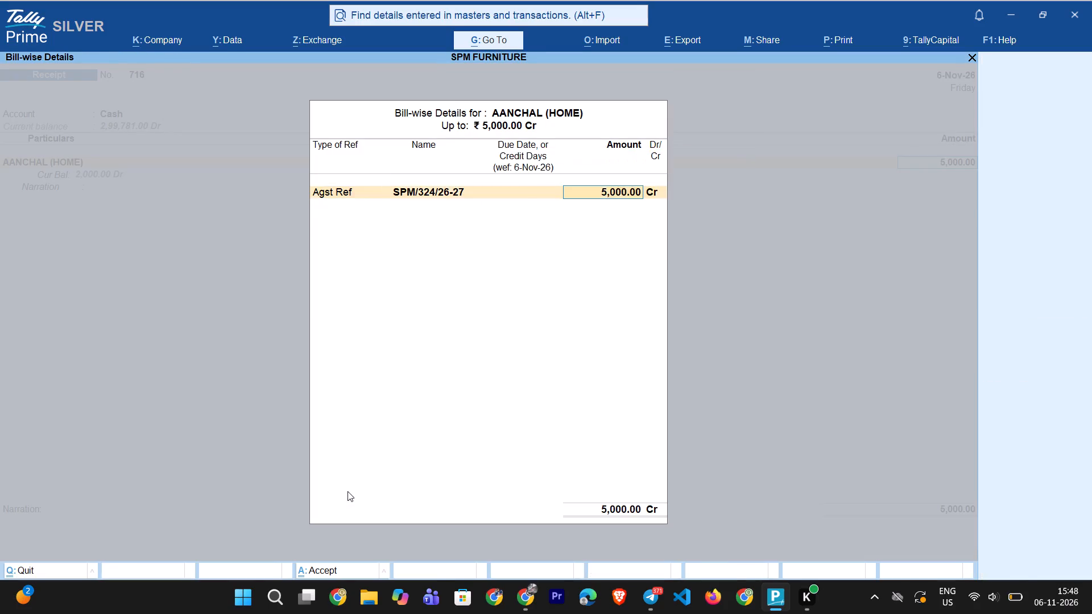
{"action": "key", "text": "Return"}
{"action": "type", "text": "B/"}
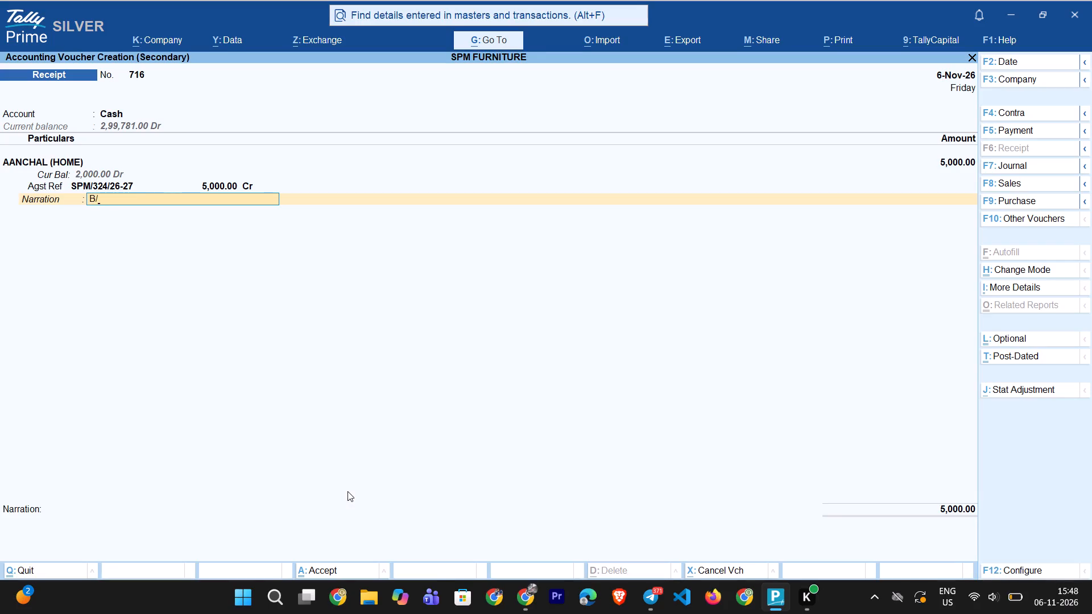
{"action": "type", "text": "334"}
{"action": "key", "text": "Return"}
{"action": "key", "text": "ctrl+a"}
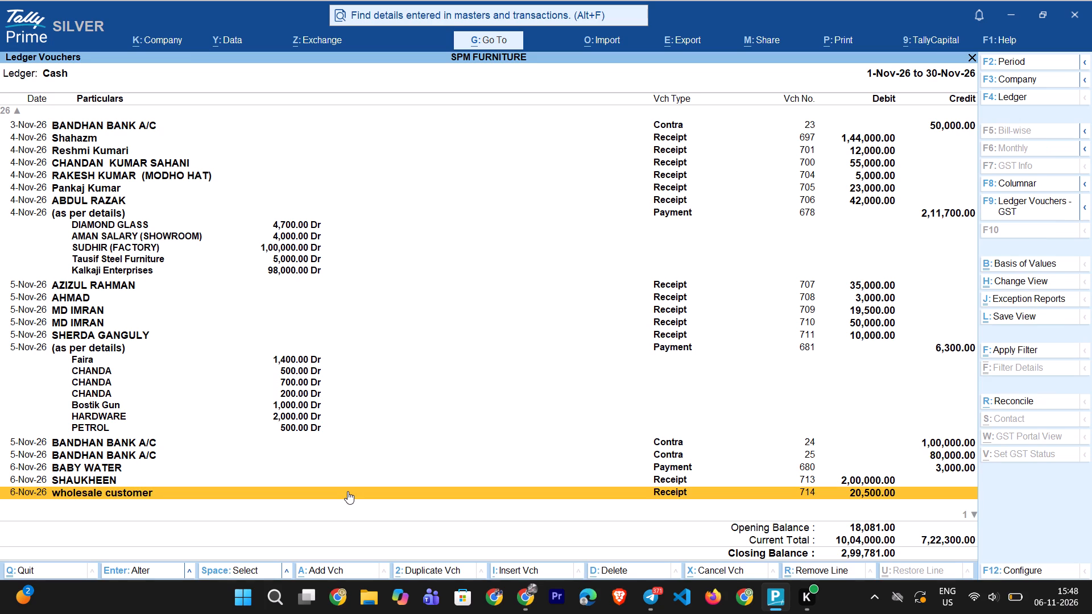
Go to the last entry in the Cash ledger, close the report, and return to the Gateway of Tally.
{"action": "key", "text": "Down"}
{"action": "key", "text": "Down"}
{"action": "key", "text": "Down"}
{"action": "key", "text": "Down"}
{"action": "key", "text": "Down"}
{"action": "key", "text": "Down"}
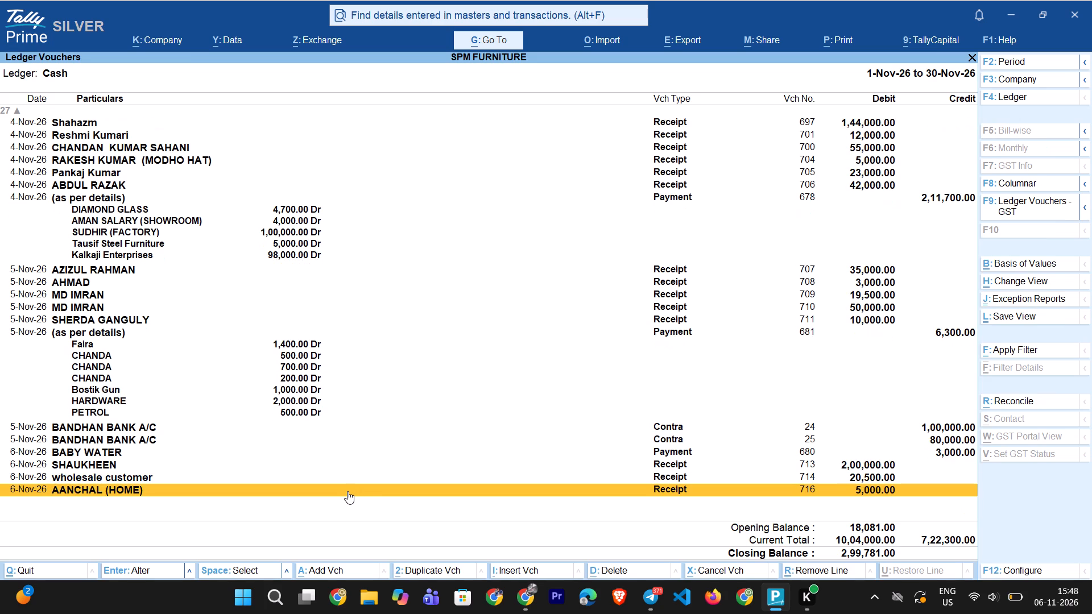
{"action": "key", "text": "Escape"}
{"action": "key", "text": "Escape"}
{"action": "key", "text": "Escape"}
{"action": "key", "text": "Escape"}
{"action": "key", "text": "Escape"}
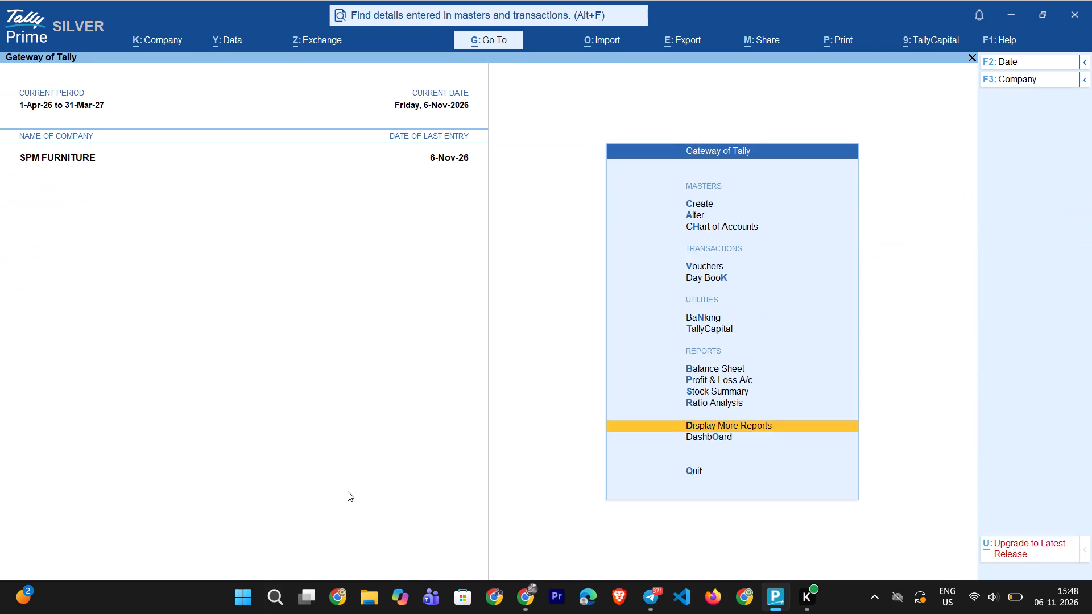
{"action": "key", "text": "Escape"}
{"action": "key", "text": "Escape"}
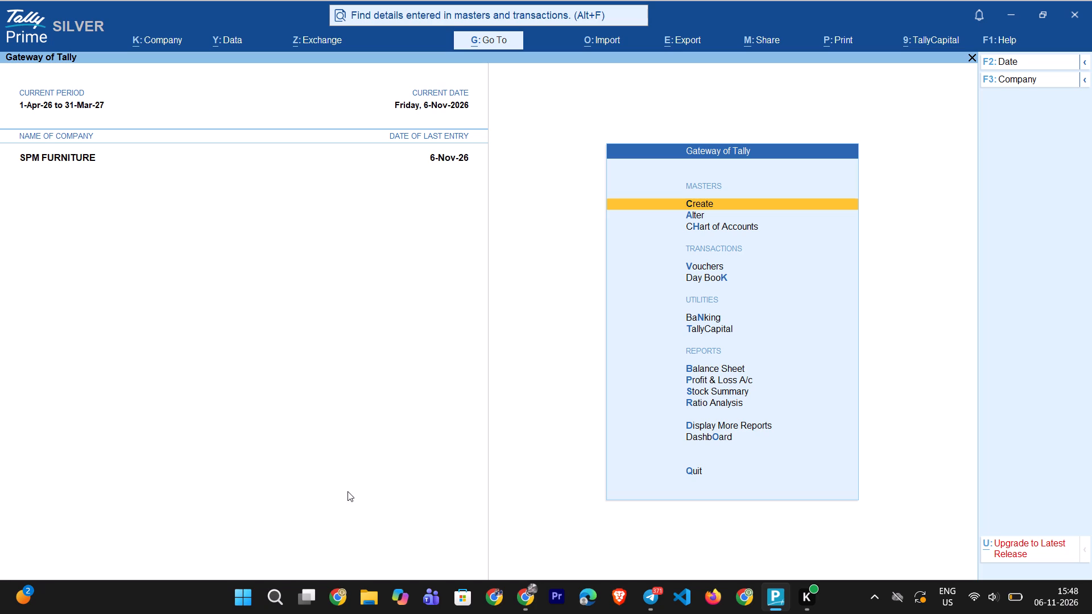
Open the ledger vouchers report for Ritesh's salary ledger.
{"action": "type", "text": "DAL"}
{"action": "type", "text": "RIT"}
{"action": "type", "text": "ES"}
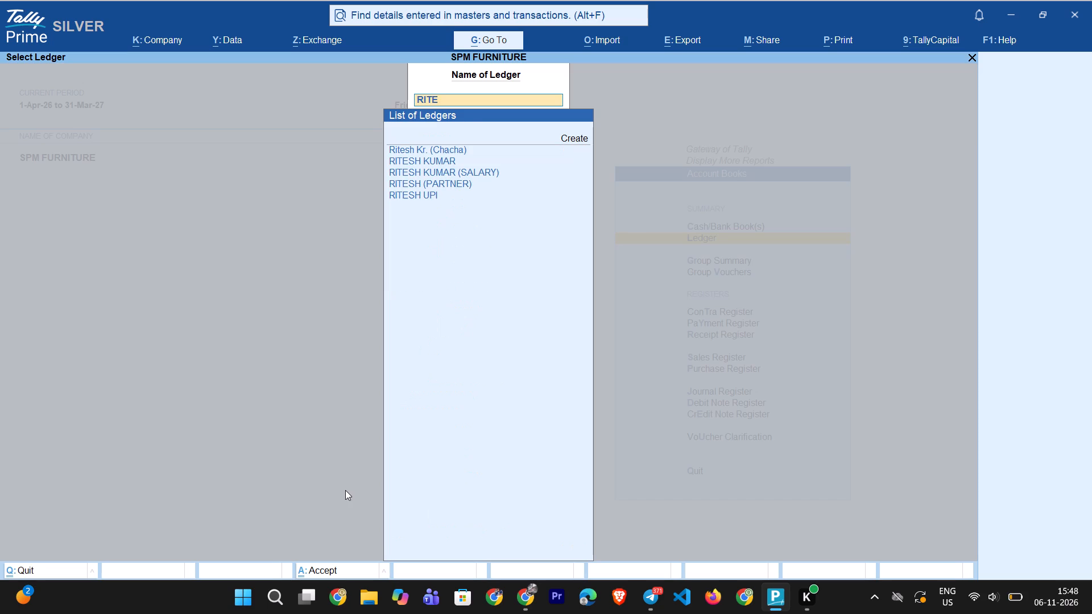
{"action": "key", "text": "Down"}
{"action": "key", "text": "Down"}
{"action": "key", "text": "Down"}
{"action": "key", "text": "Return"}
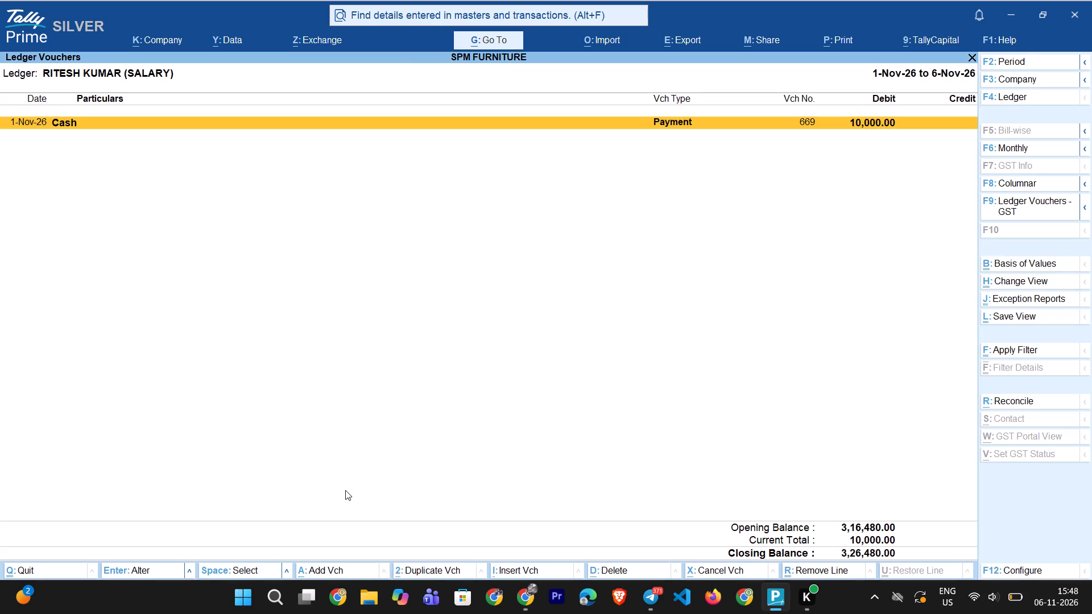
Set the salary ledger report's period to start from 01/04, keeping 6-11-2026 as the end date.
{"action": "key", "text": "alt+F2"}
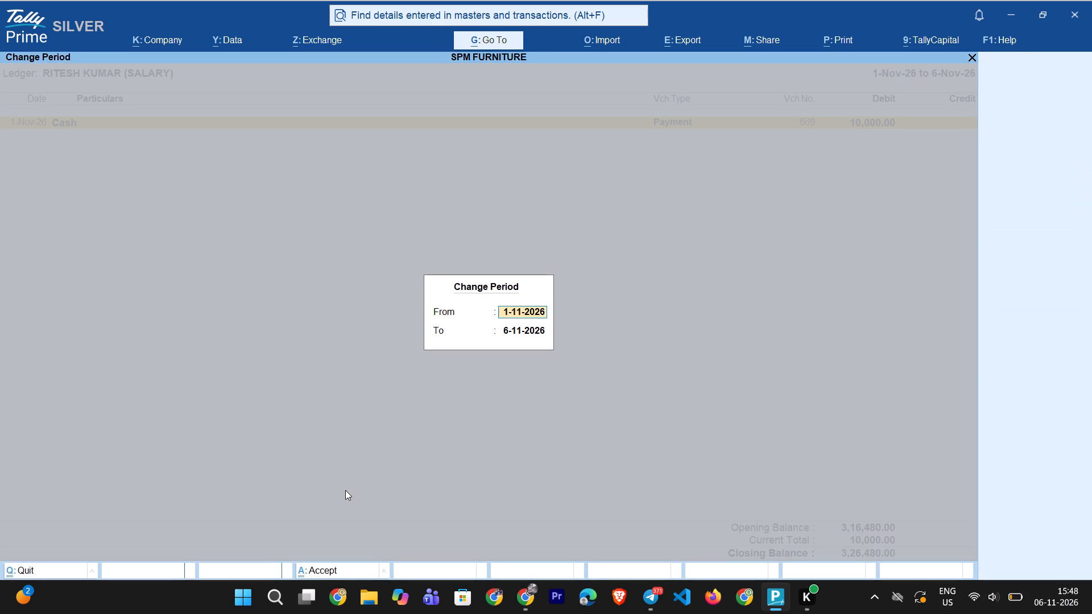
{"action": "key", "text": "0"}
{"action": "type", "text": "4/"}
{"action": "key", "text": "BackSpace"}
{"action": "key", "text": "BackSpace"}
{"action": "key", "text": "BackSpace"}
{"action": "type", "text": "01"}
{"action": "type", "text": "/04"}
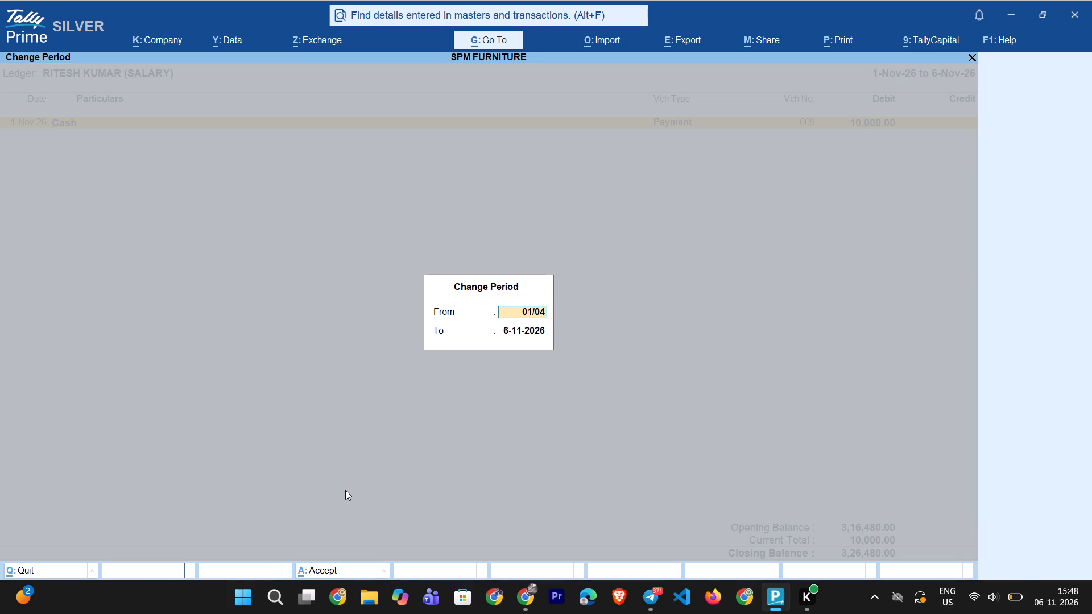
{"action": "key", "text": "Return"}
{"action": "key", "text": "Return"}
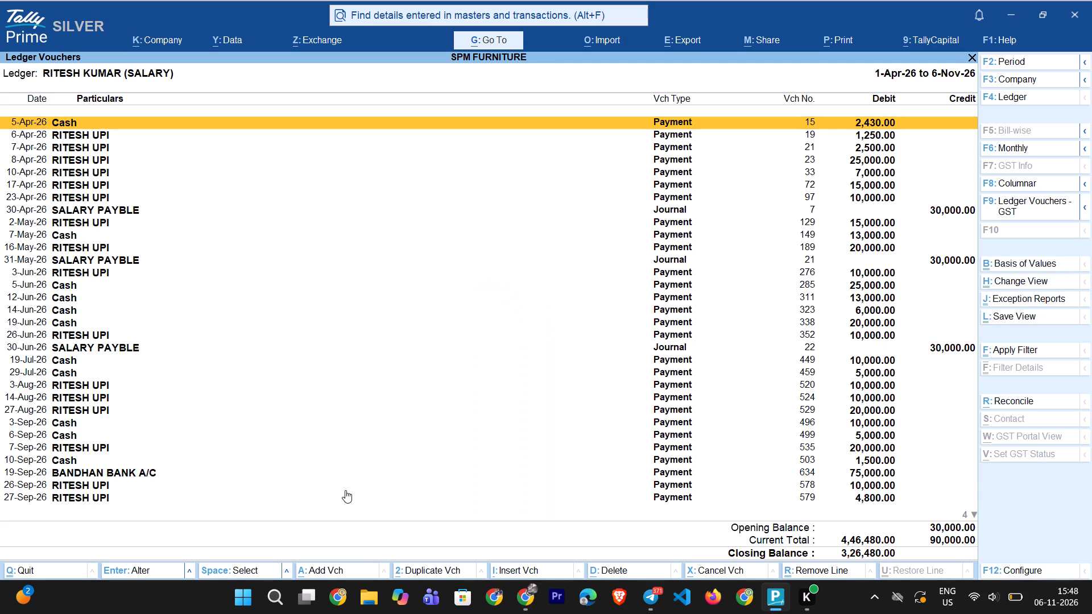
Examine the payment and salary journal entries in Ritesh's salary ledger from April to November.
{"action": "key", "text": "End"}
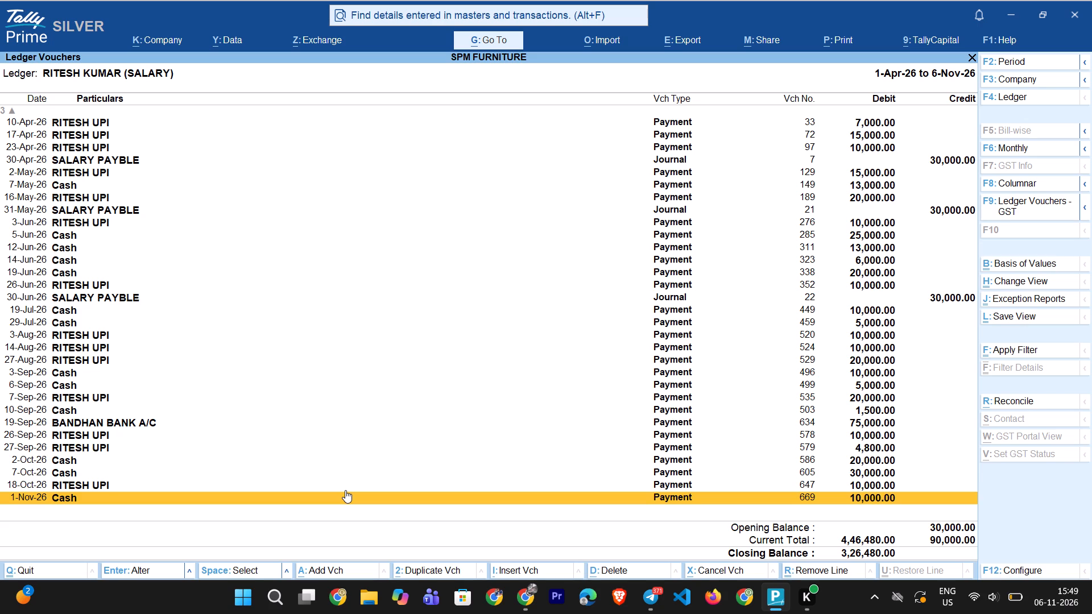
{"action": "key", "text": "Up"}
{"action": "key", "text": "Up"}
{"action": "key", "text": "Up"}
{"action": "key", "text": "Up"}
{"action": "key", "text": "Up"}
{"action": "key", "text": "Up"}
{"action": "key", "text": "Up"}
{"action": "key", "text": "Up"}
{"action": "key", "text": "Up"}
{"action": "key", "text": "Up"}
{"action": "key", "text": "Up"}
{"action": "key", "text": "Up"}
{"action": "key", "text": "Up"}
{"action": "key", "text": "Up"}
{"action": "key", "text": "Up"}
{"action": "key", "text": "Up"}
{"action": "key", "text": "Up"}
{"action": "key", "text": "Up"}
{"action": "key", "text": "Up"}
{"action": "key", "text": "Up"}
{"action": "key", "text": "Up"}
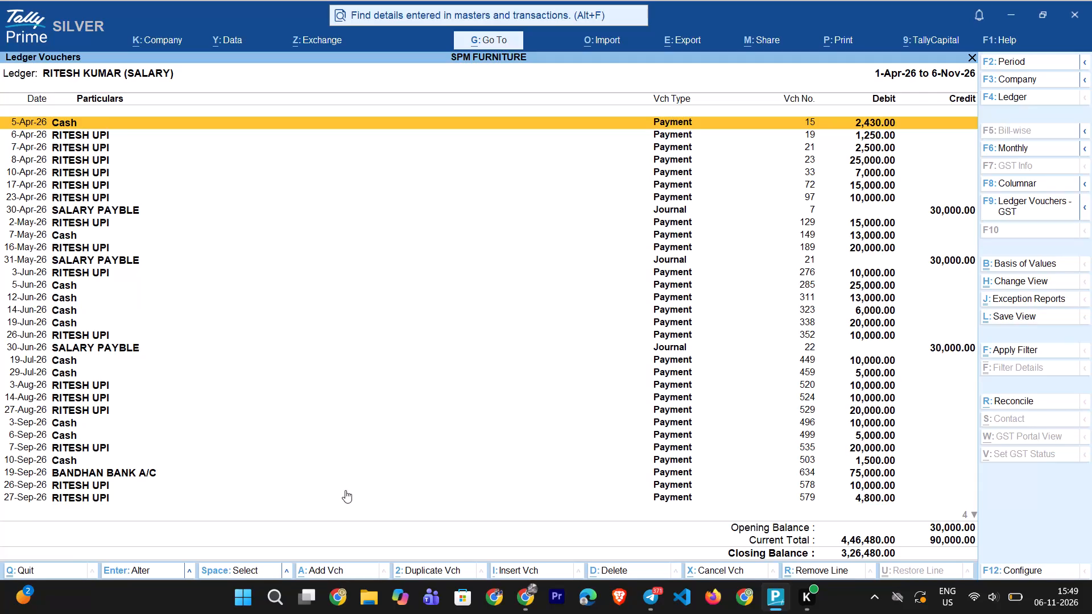
{"action": "key", "text": "Up"}
{"action": "key", "text": "Down"}
{"action": "key", "text": "Up"}
{"action": "key", "text": "Down"}
{"action": "key", "text": "Down"}
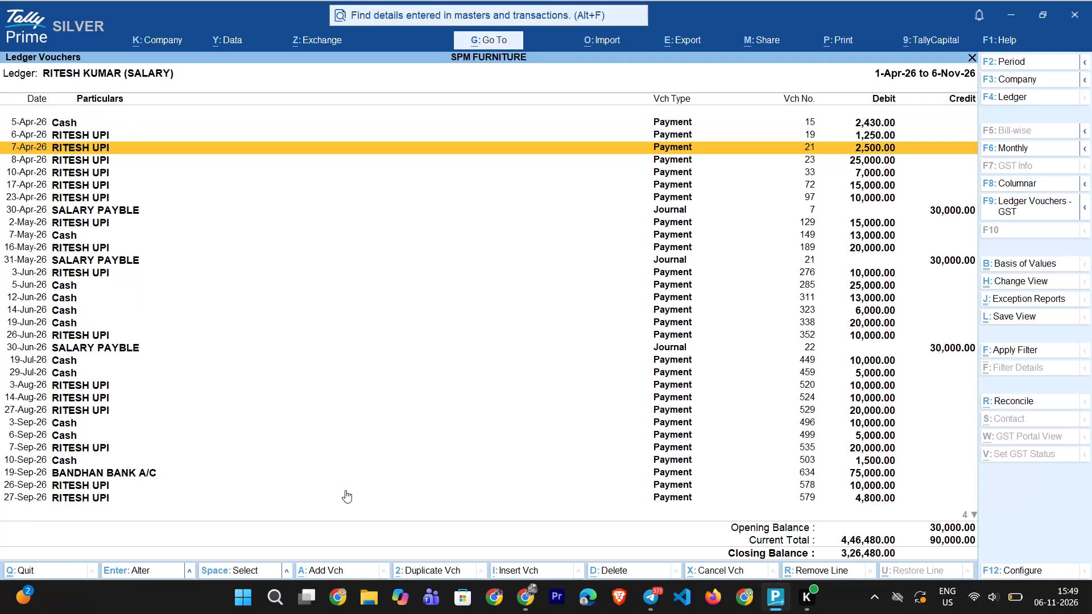
{"action": "key", "text": "Down"}
{"action": "key", "text": "Down"}
{"action": "key", "text": "Down"}
{"action": "key", "text": "Down"}
{"action": "key", "text": "Down"}
{"action": "key", "text": "Down"}
{"action": "key", "text": "Down"}
{"action": "key", "text": "Down"}
{"action": "key", "text": "Down"}
{"action": "key", "text": "Down"}
{"action": "key", "text": "Down"}
{"action": "key", "text": "Down"}
{"action": "key", "text": "Down"}
{"action": "key", "text": "Down"}
{"action": "key", "text": "Down"}
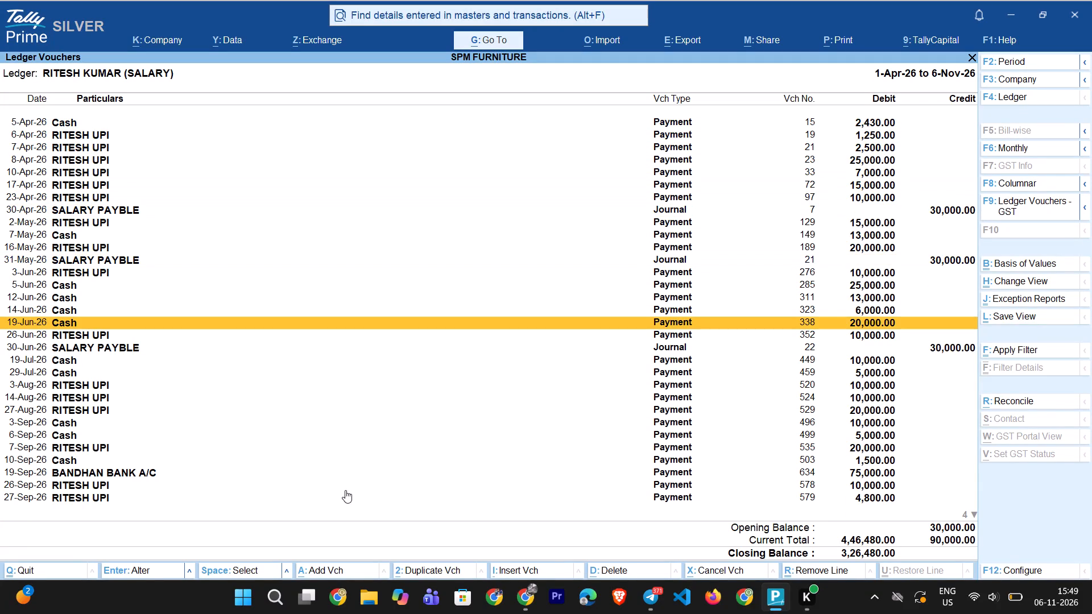
{"action": "key", "text": "Up"}
{"action": "key", "text": "Down"}
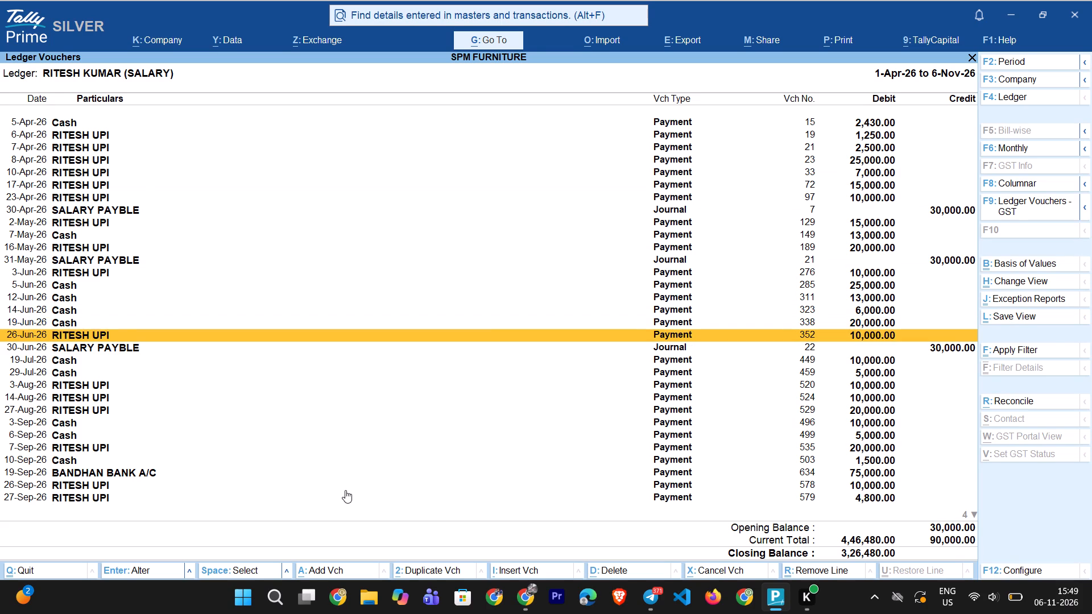
{"action": "key", "text": "Up"}
Open the 14-Aug-26 RITESH UPI payment voucher to inspect its details, and quit it without altering anything.
{"action": "key", "text": "Down"}
{"action": "key", "text": "Down"}
{"action": "key", "text": "Down"}
{"action": "key", "text": "Down"}
{"action": "key", "text": "Down"}
{"action": "key", "text": "Down"}
{"action": "key", "text": "Return"}
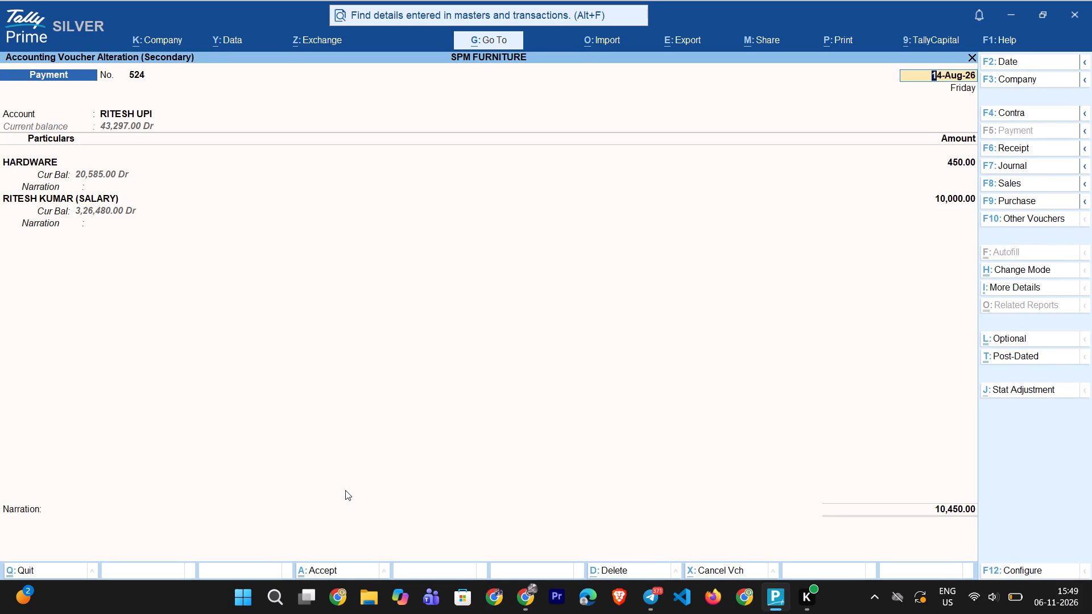
{"action": "key", "text": "Escape"}
{"action": "key", "text": "Escape"}
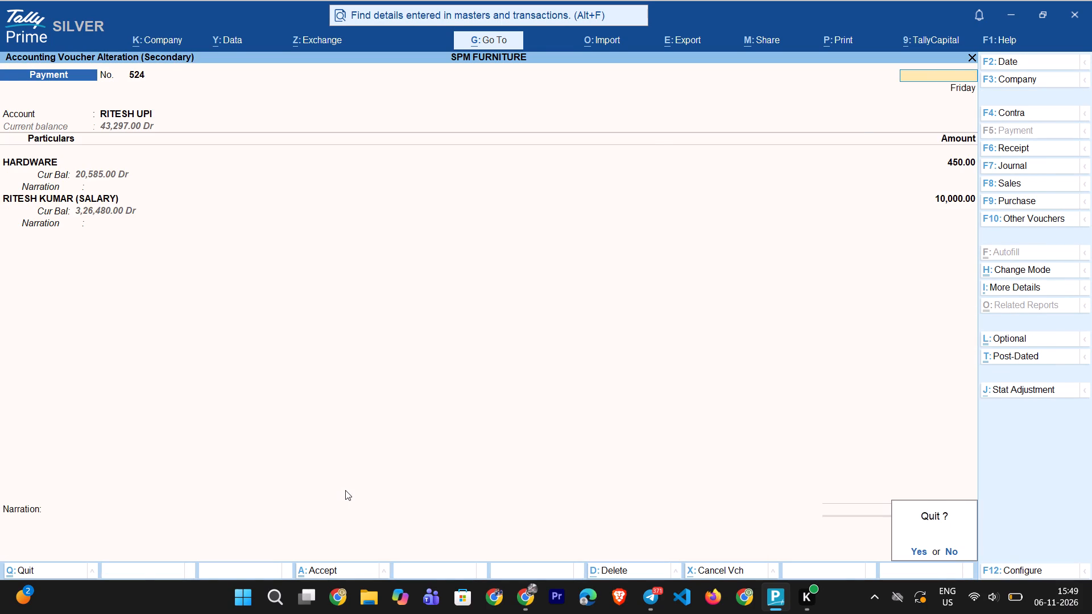
{"action": "key", "text": "Escape"}
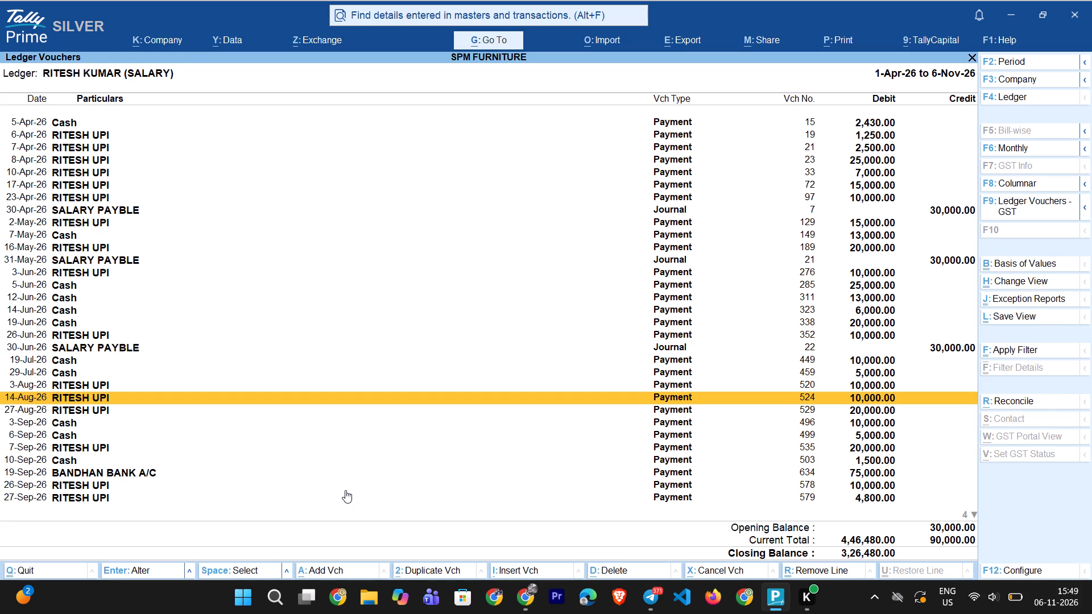
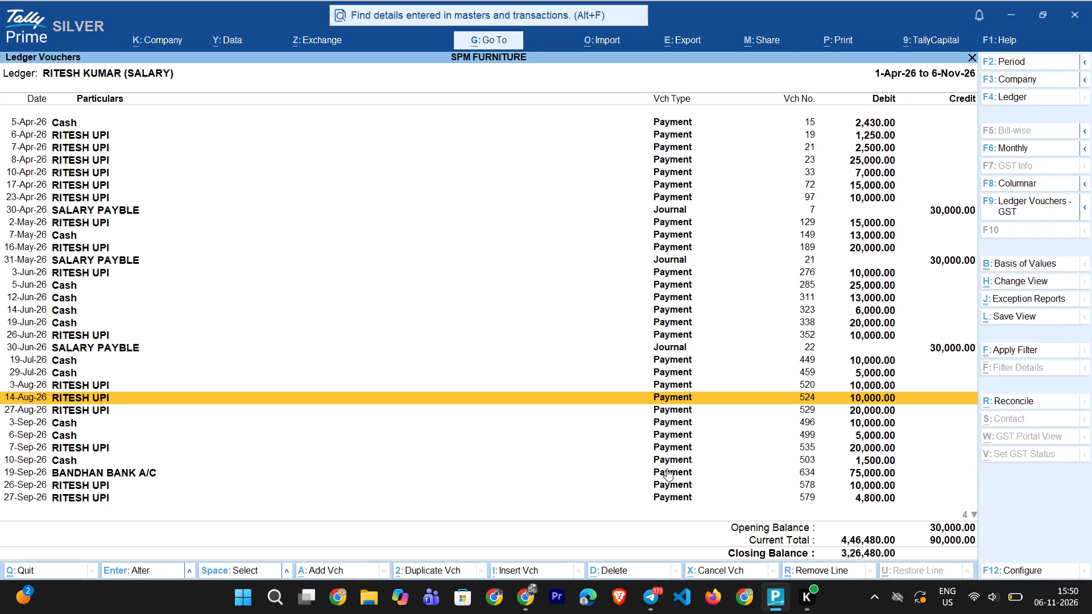
Review the payment and salary journal entries from 14-Jun-26 to 29-Jul-26 in Ritesh's salary ledger.
{"action": "left_click", "coordinate": [741, 305]}
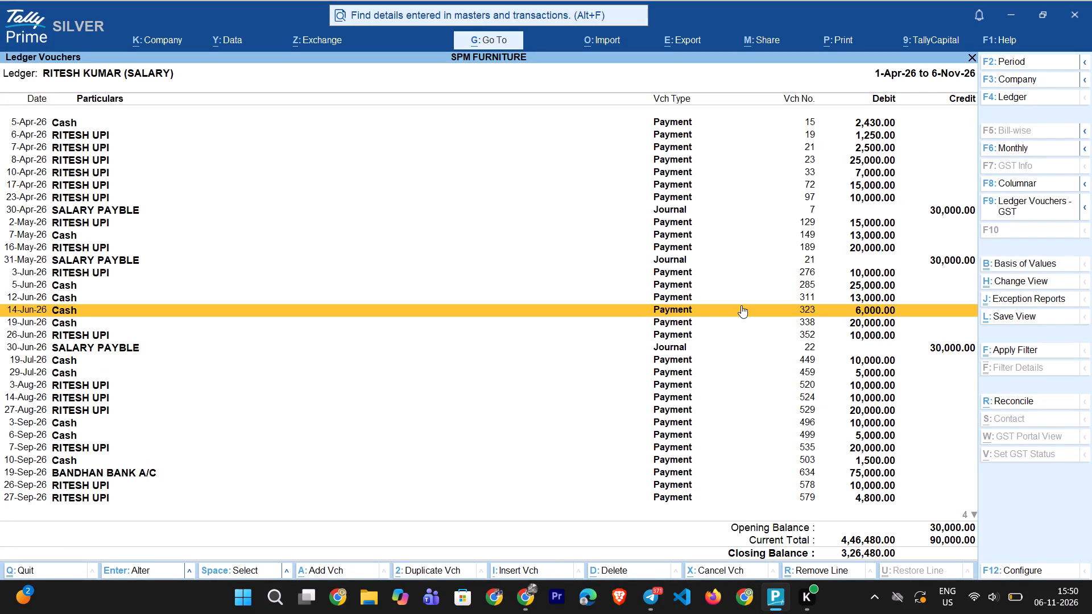
{"action": "key", "text": "Down"}
{"action": "key", "text": "Down"}
{"action": "key", "text": "Down"}
{"action": "key", "text": "Down"}
{"action": "key", "text": "Down"}
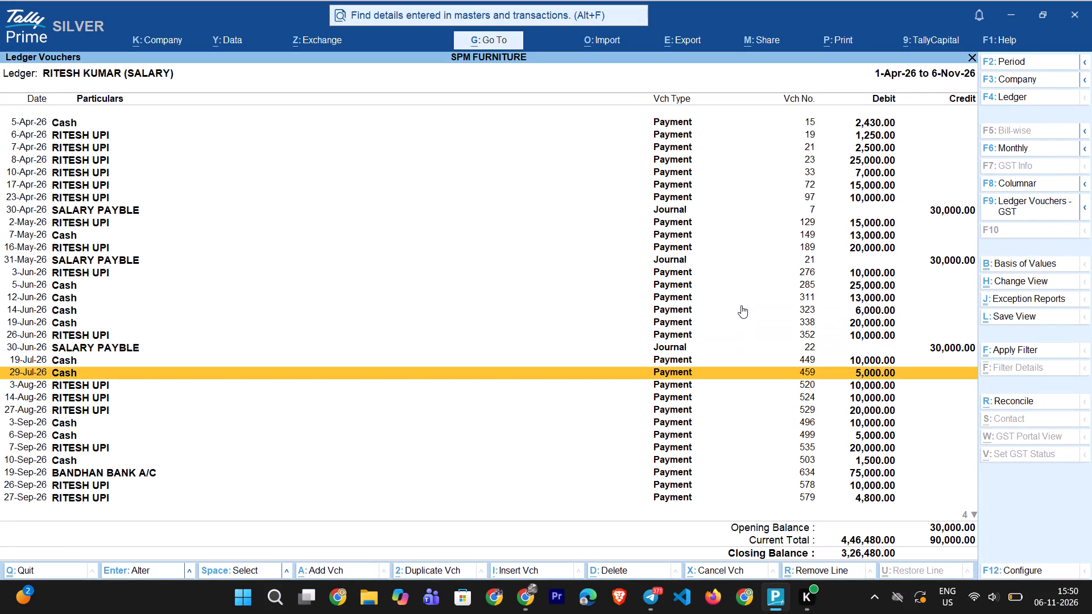
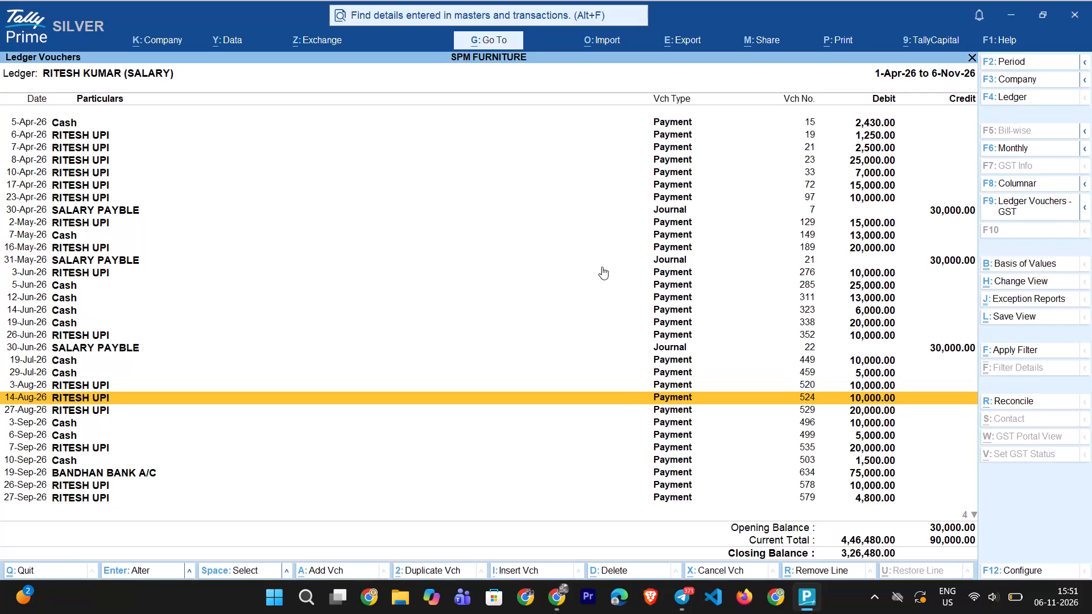
Review the salary ledger's August and September 2026 payments and open the 19-Sep-26 BANDHAN BANK A/C payment voucher.
{"action": "key", "text": "Down"}
{"action": "key", "text": "Down"}
{"action": "key", "text": "Down"}
{"action": "key", "text": "Down"}
{"action": "key", "text": "Down"}
{"action": "key", "text": "Down"}
{"action": "key", "text": "Up"}
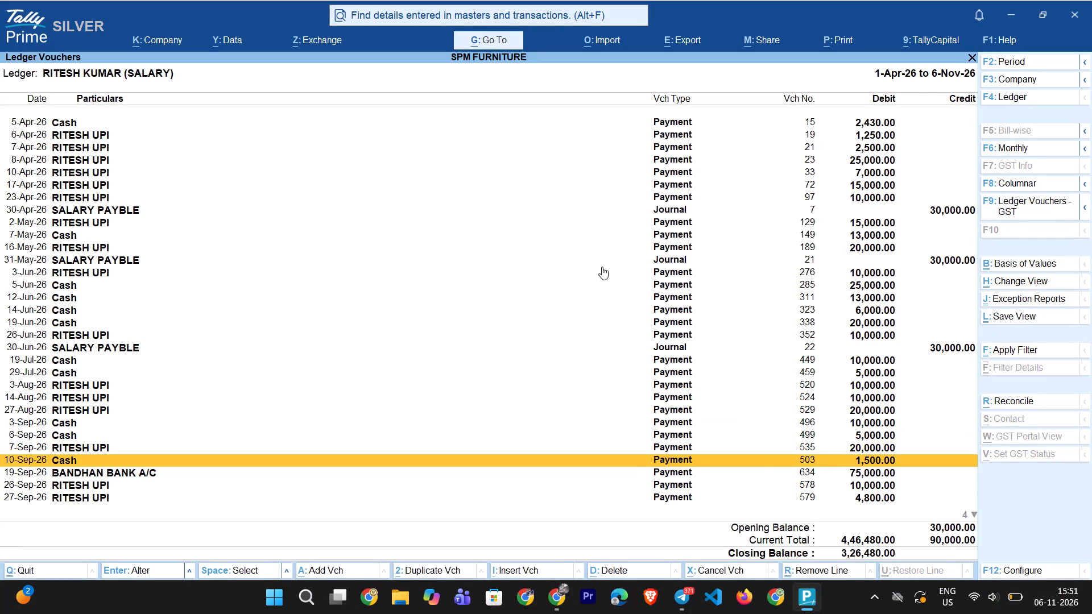
{"action": "key", "text": "Up"}
{"action": "key", "text": "Up"}
{"action": "key", "text": "Down"}
{"action": "key", "text": "Down"}
{"action": "key", "text": "Down"}
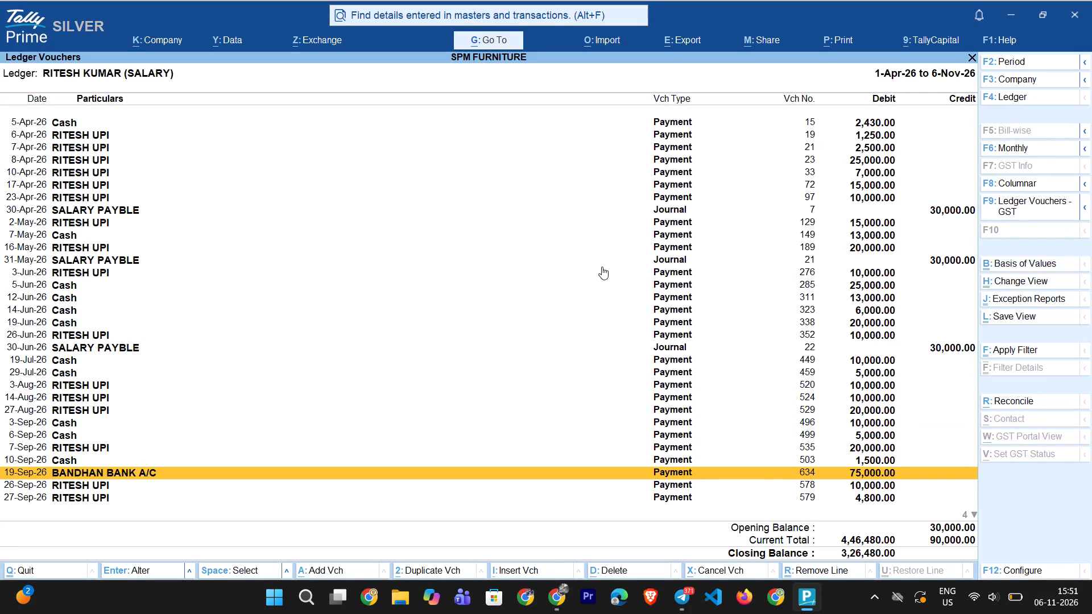
{"action": "key", "text": "Return"}
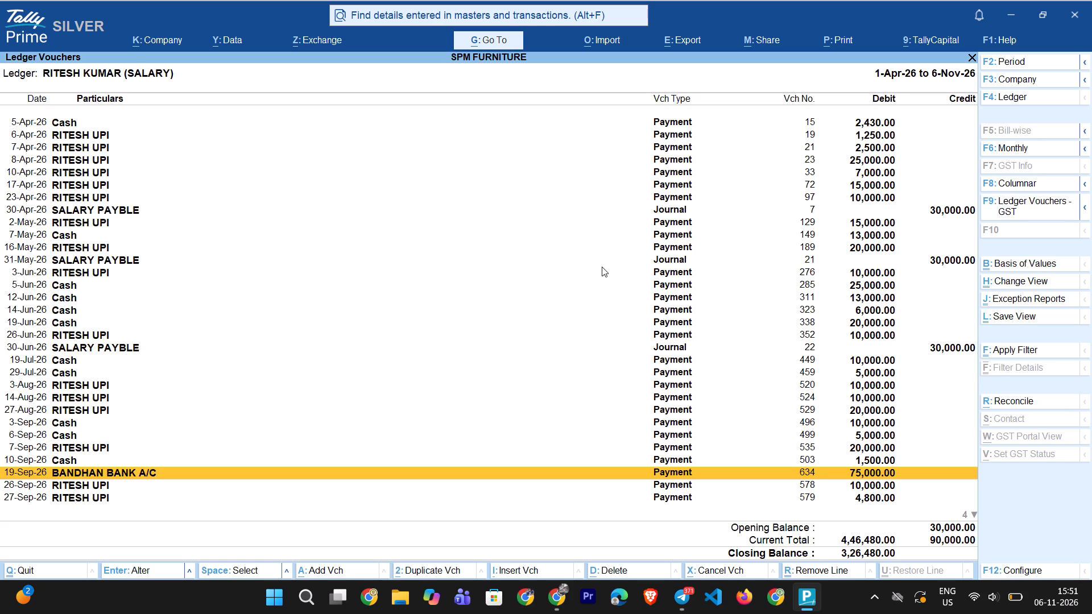
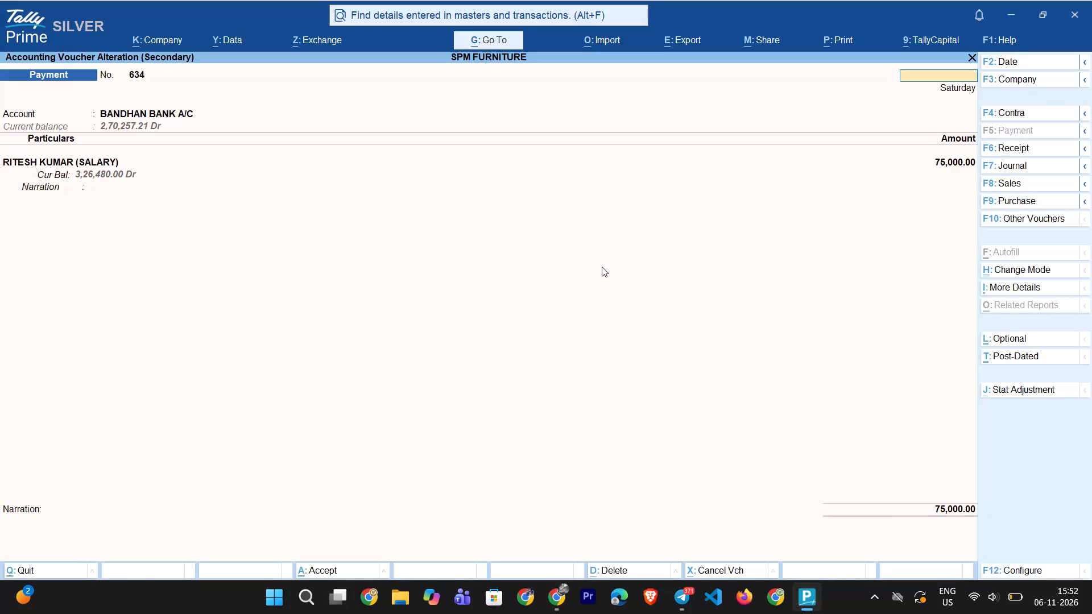
Leave the 19-Sep-26 BANDHAN BANK A/C voucher unchanged and examine the salary ledger's payments from 19-Sep-26 to 18-Oct-26.
{"action": "key", "text": "Escape"}
{"action": "key", "text": "Escape"}
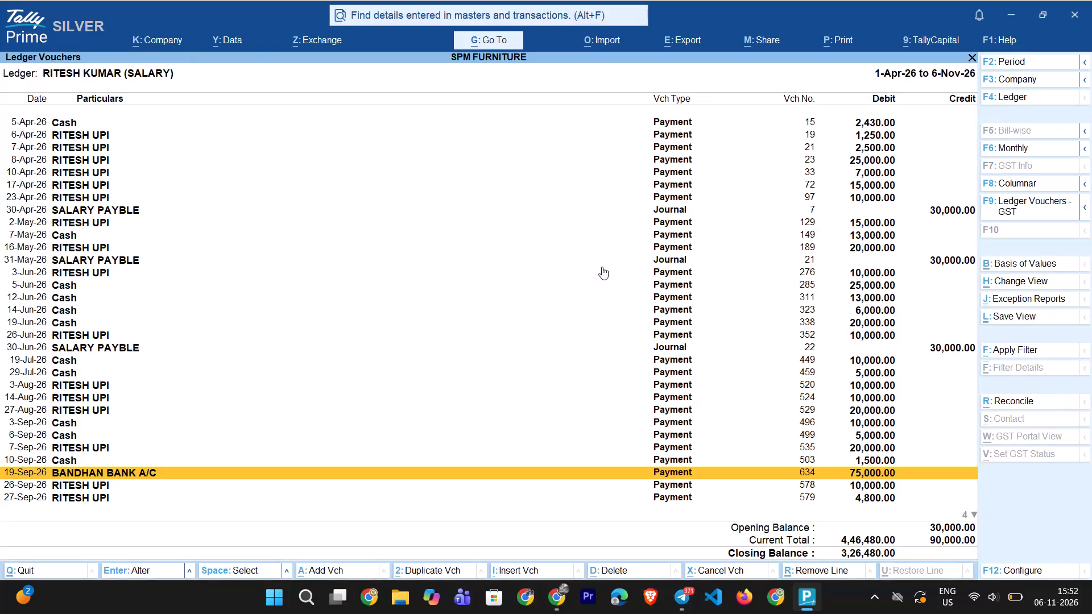
{"action": "key", "text": "Down"}
{"action": "key", "text": "Down"}
{"action": "key", "text": "Down"}
{"action": "key", "text": "Down"}
{"action": "key", "text": "Down"}
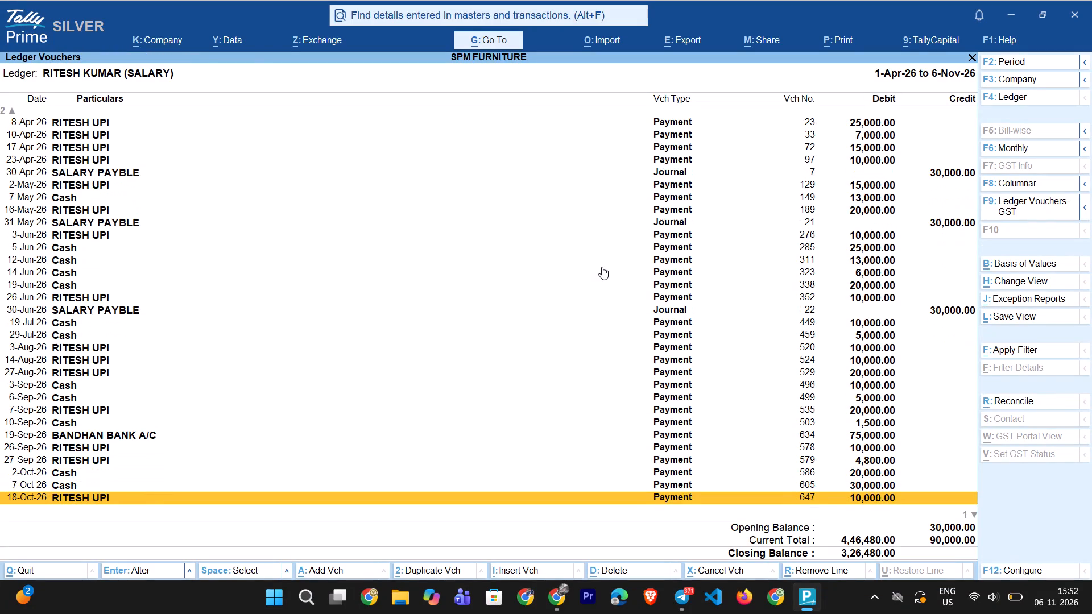
{"action": "key", "text": "Up"}
{"action": "key", "text": "Up"}
{"action": "key", "text": "Up"}
{"action": "key", "text": "Up"}
{"action": "key", "text": "Up"}
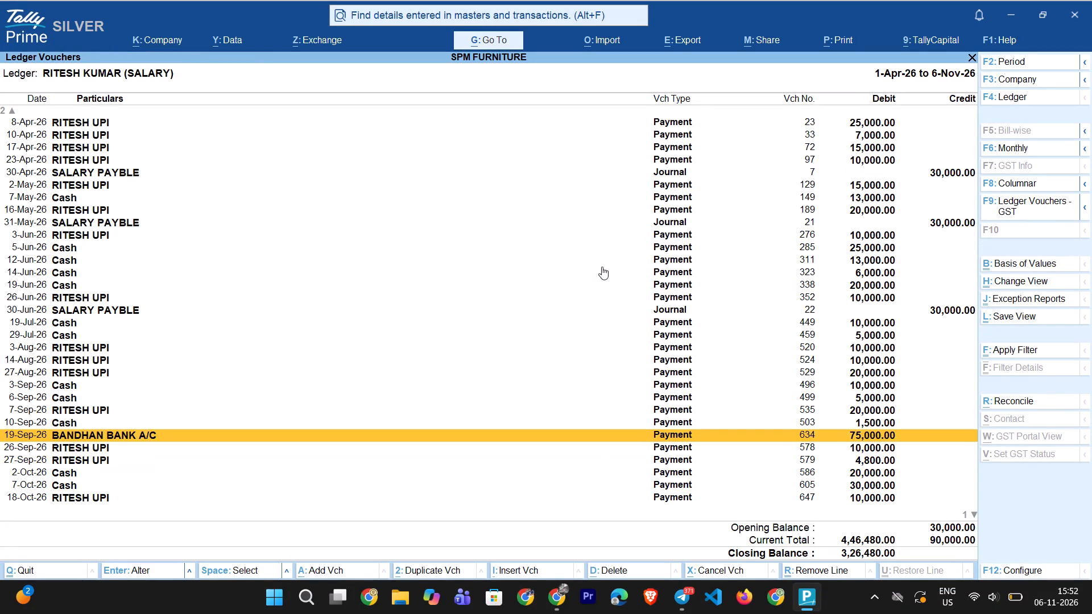
{"action": "key", "text": "Down"}
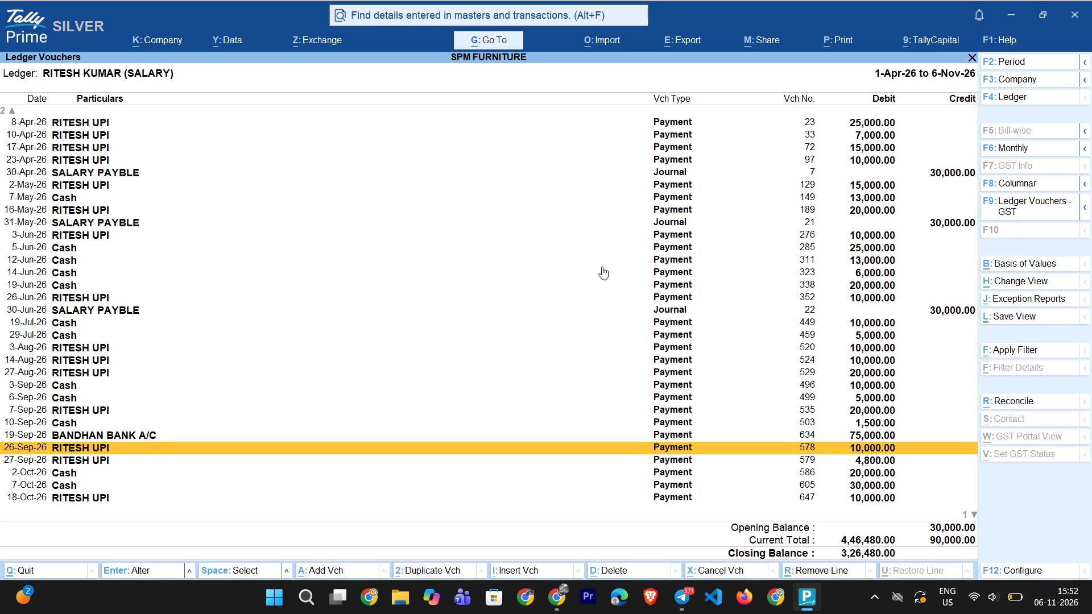
{"action": "key", "text": "Up"}
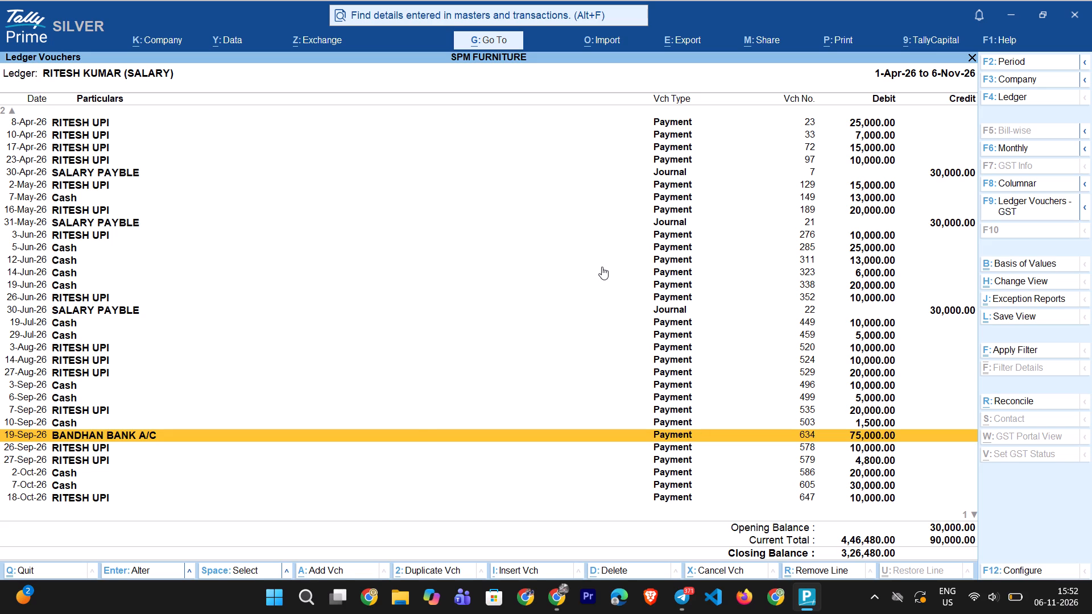
Close the salary ledger and all remaining screens back to the gateway, and quit TallyPrime.
{"action": "key", "text": "Escape"}
{"action": "key", "text": "Escape"}
{"action": "key", "text": "Escape"}
{"action": "key", "text": "Escape"}
{"action": "key", "text": "Escape"}
{"action": "key", "text": "Escape"}
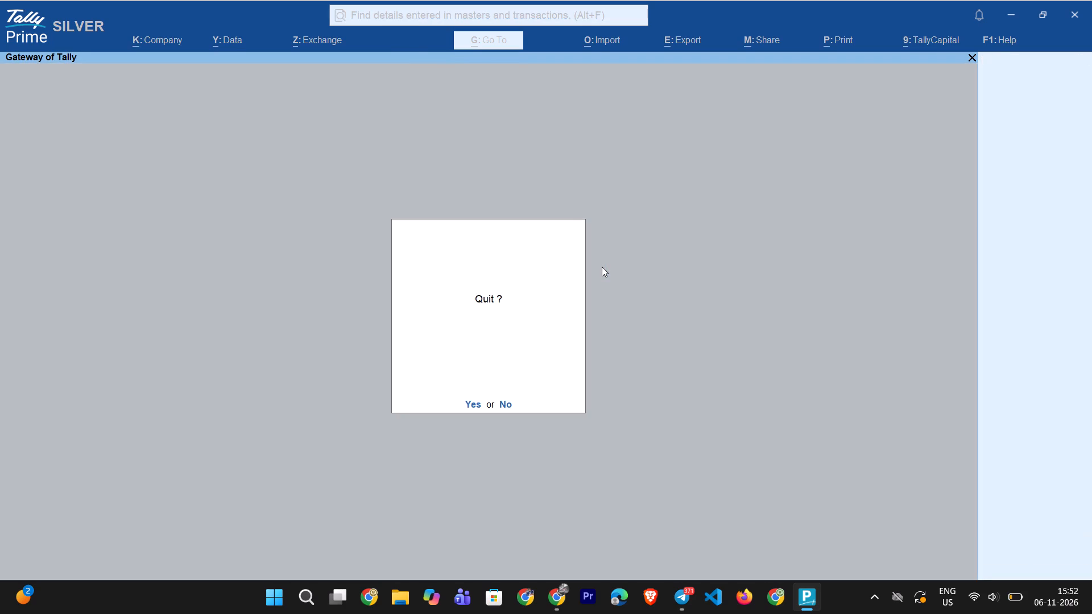
{"action": "key", "text": "y"}
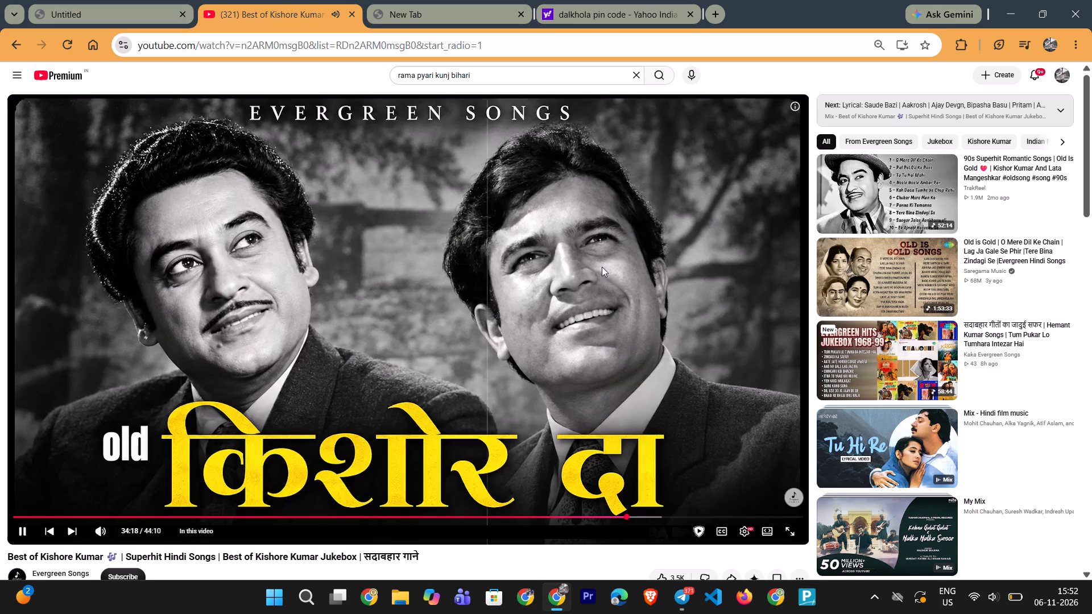